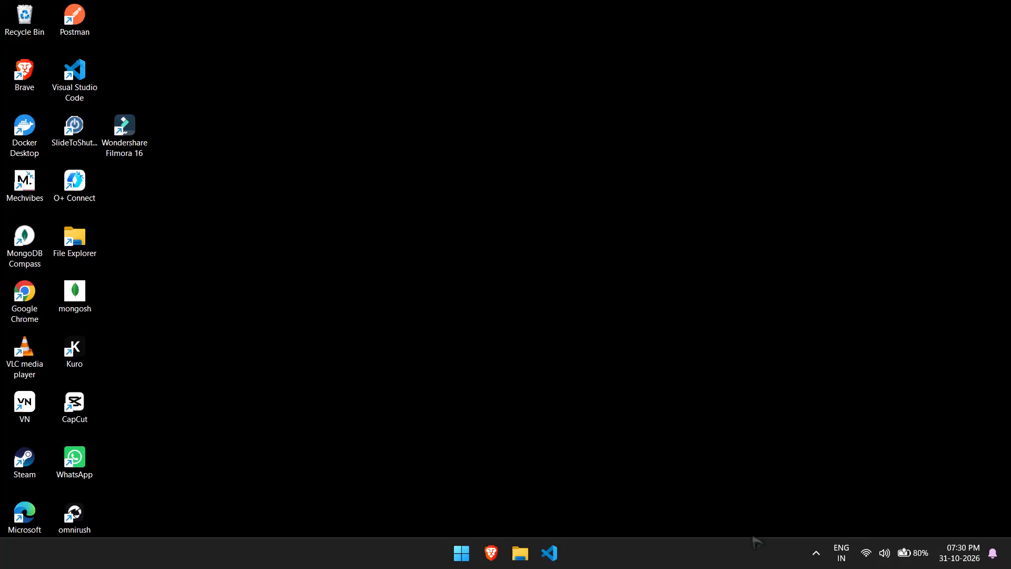
Show the hidden system tray icons.
left_click(810, 564)
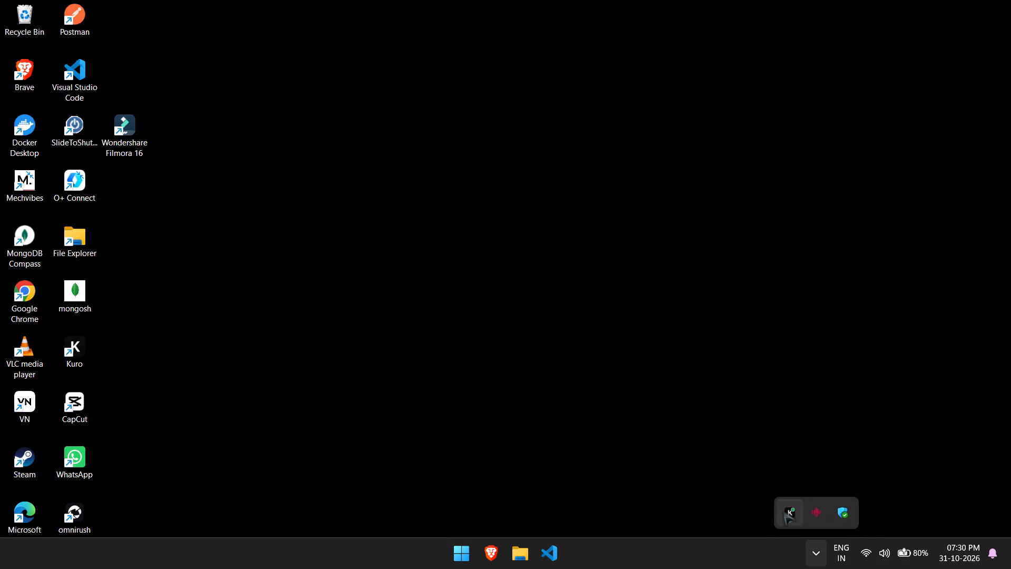
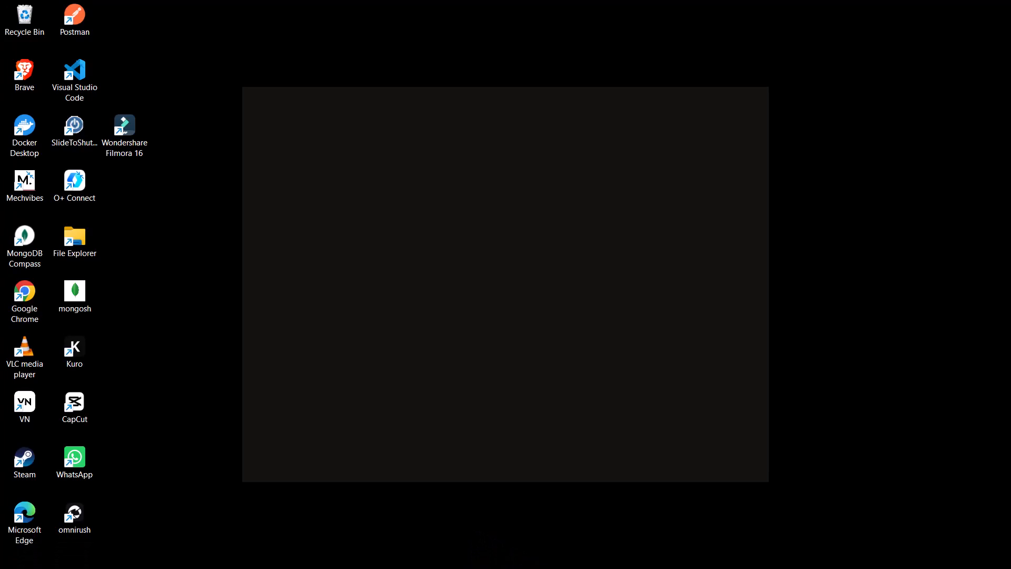
Switch to Brave and open the YouTube Short about creating a toggle/switch button in Figma.
left_click(528, 556)
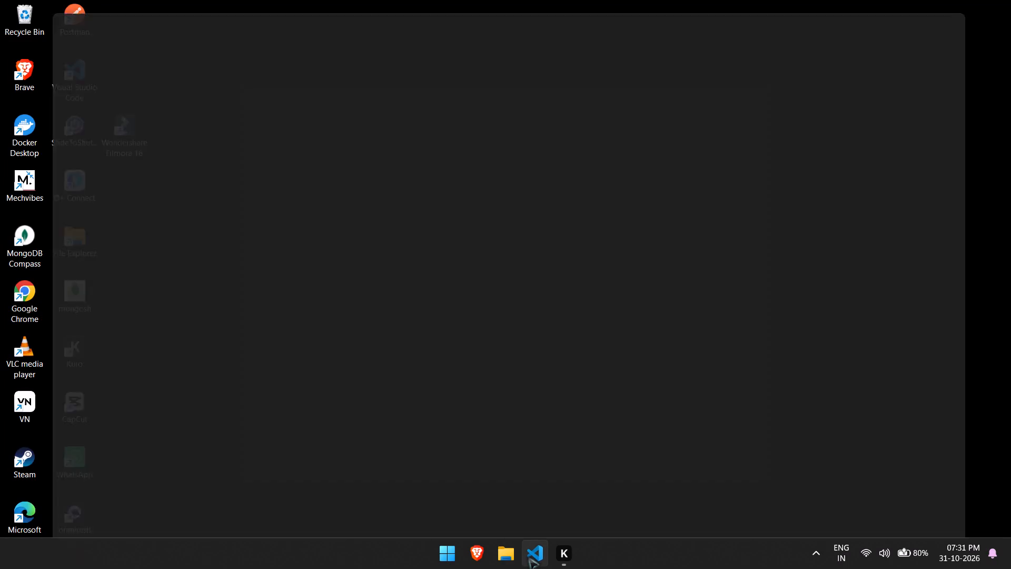
left_click(481, 556)
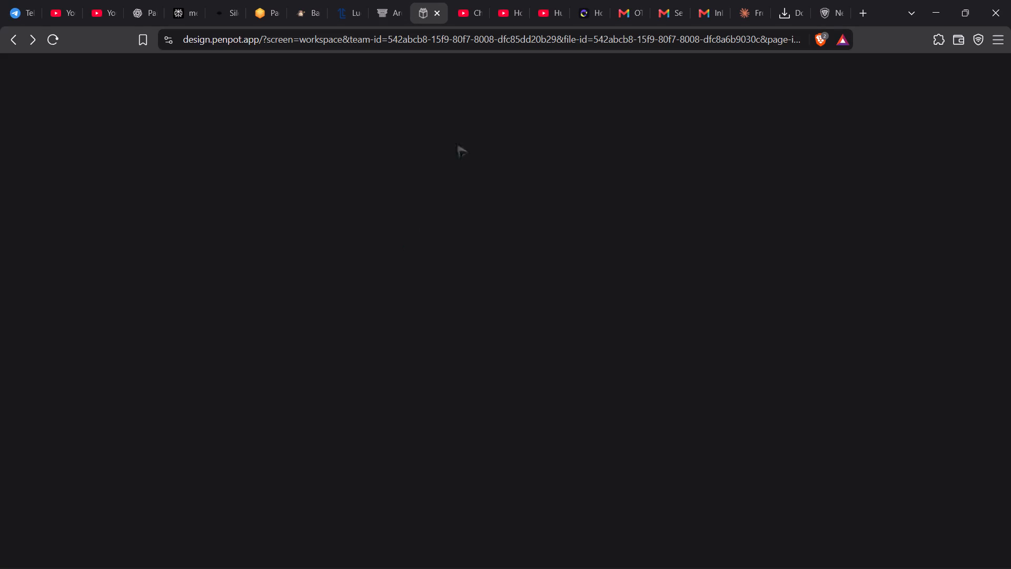
left_click(505, 18)
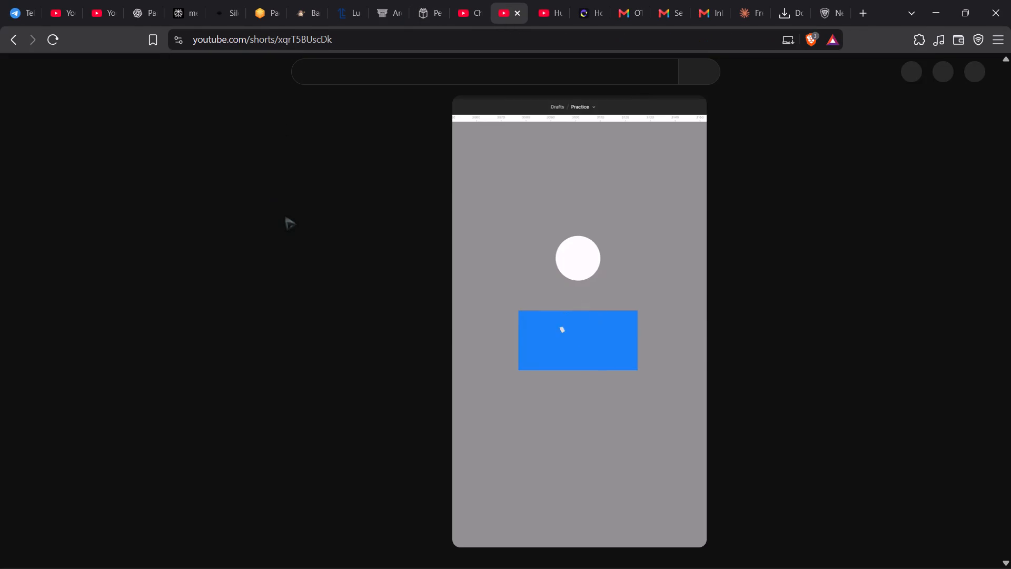
Go to the YouTube home page and reopen the Figma toggle/switch Short from the account's watch history.
left_click(123, 73)
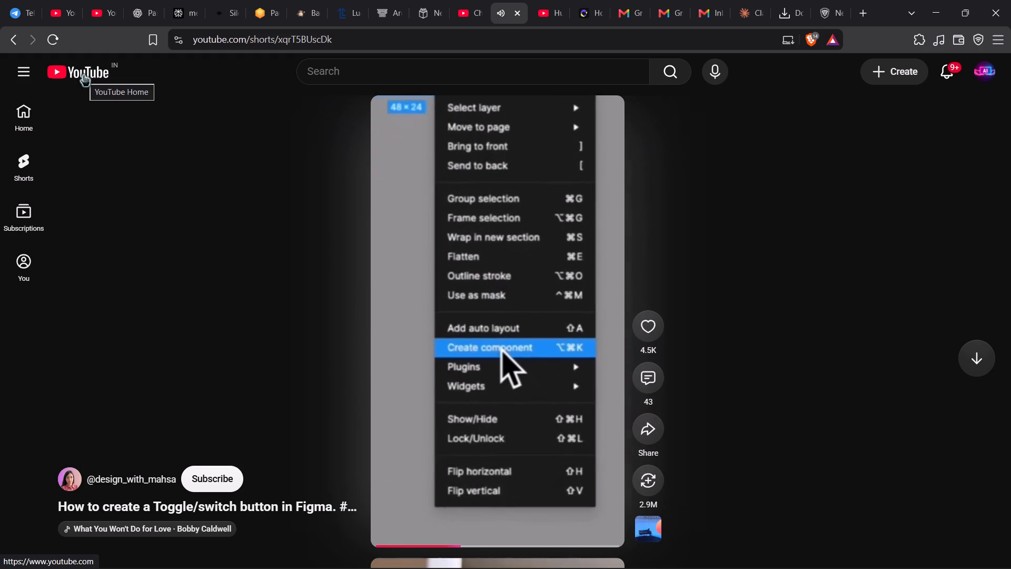
left_click(83, 74)
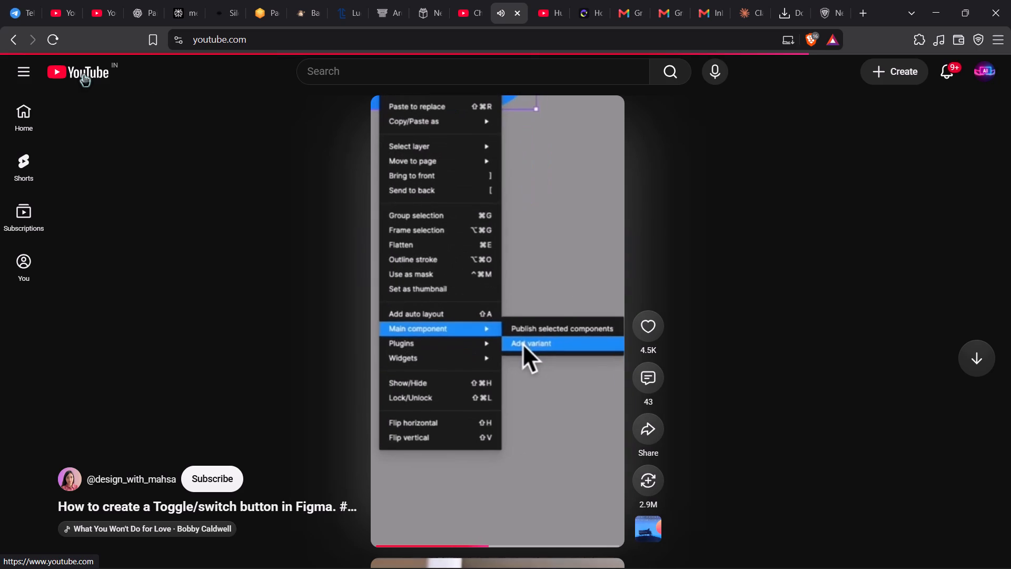
key("space")
key("space")
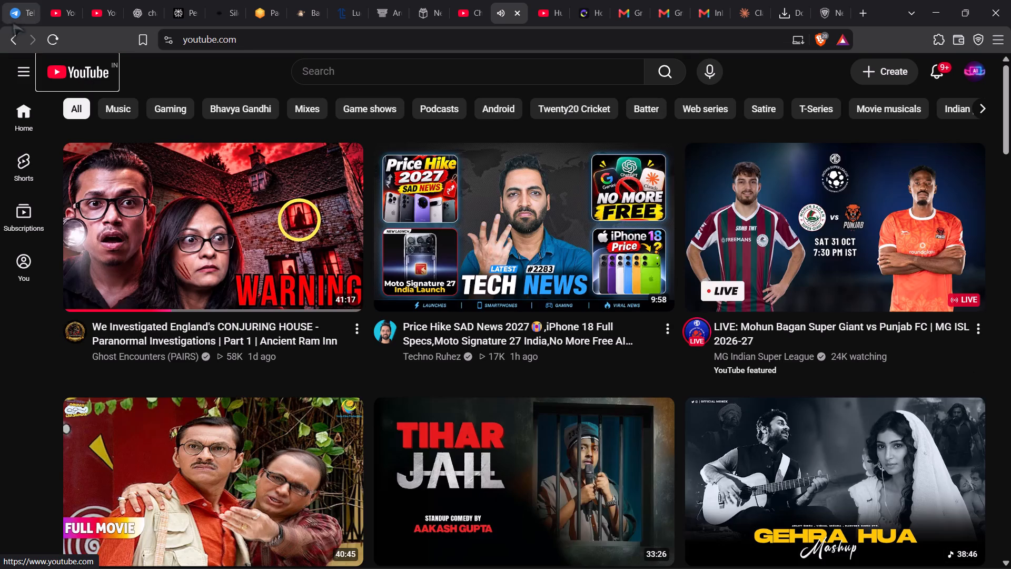
left_click(168, 70)
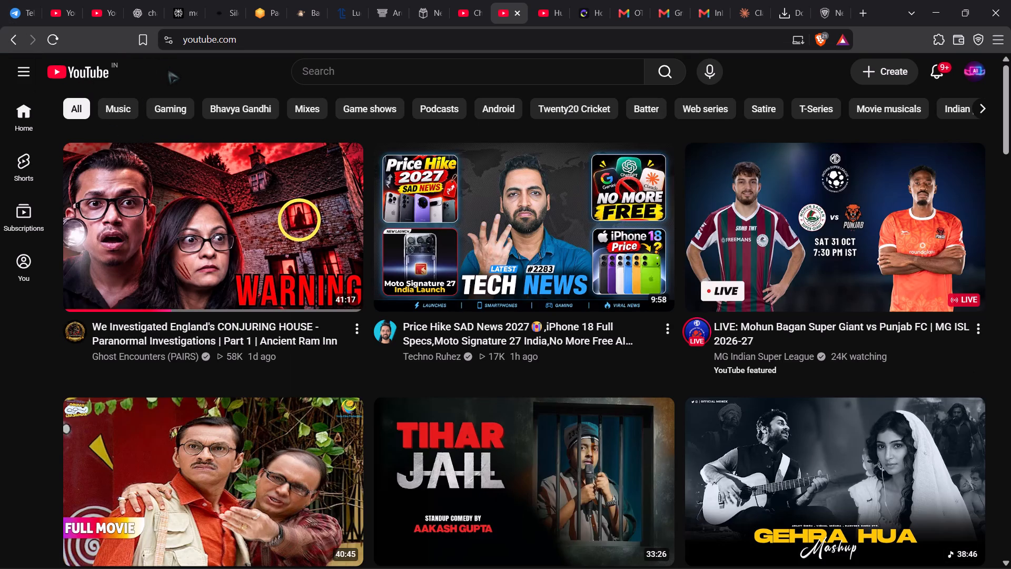
left_click(28, 254)
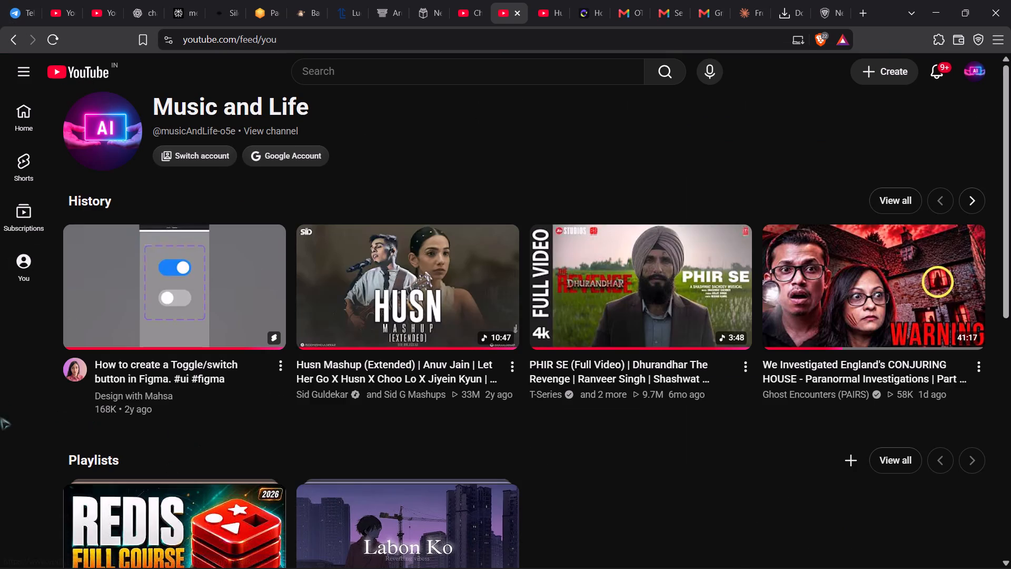
left_click(184, 310)
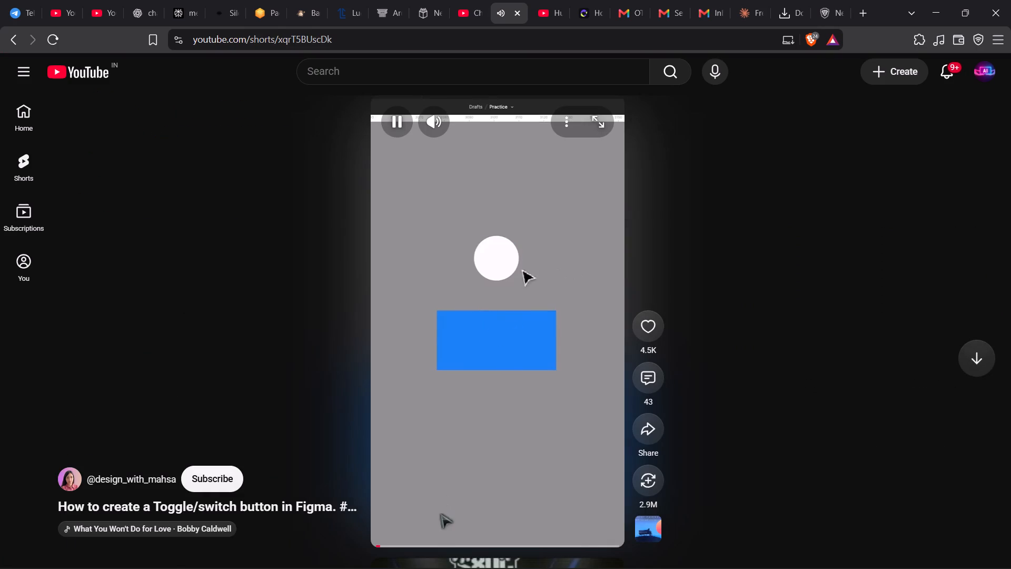
Skip ahead in the Short and pause it at the part about linking the two toggle variants.
key("Right")
key("Right")
key("Right")
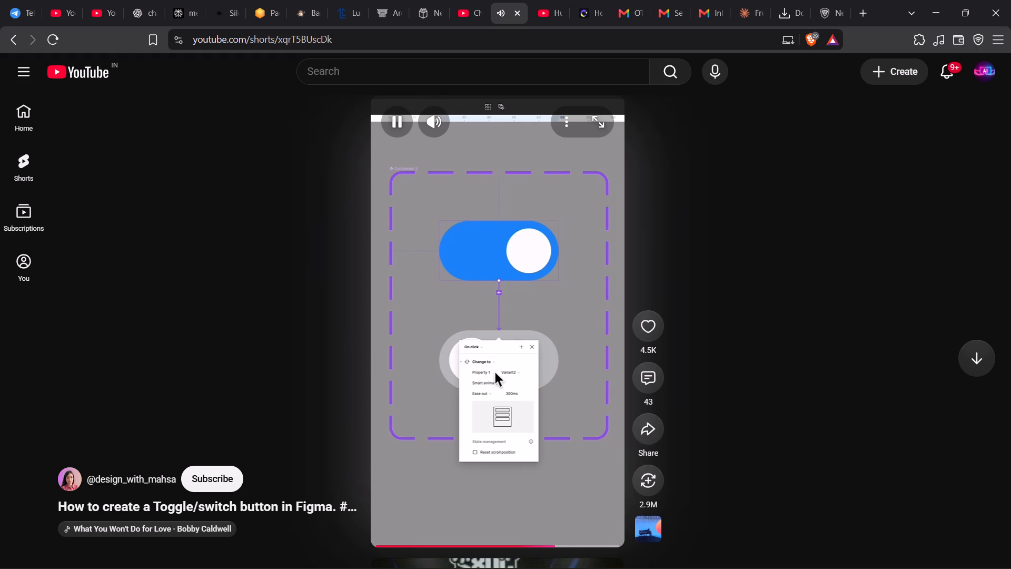
key("space")
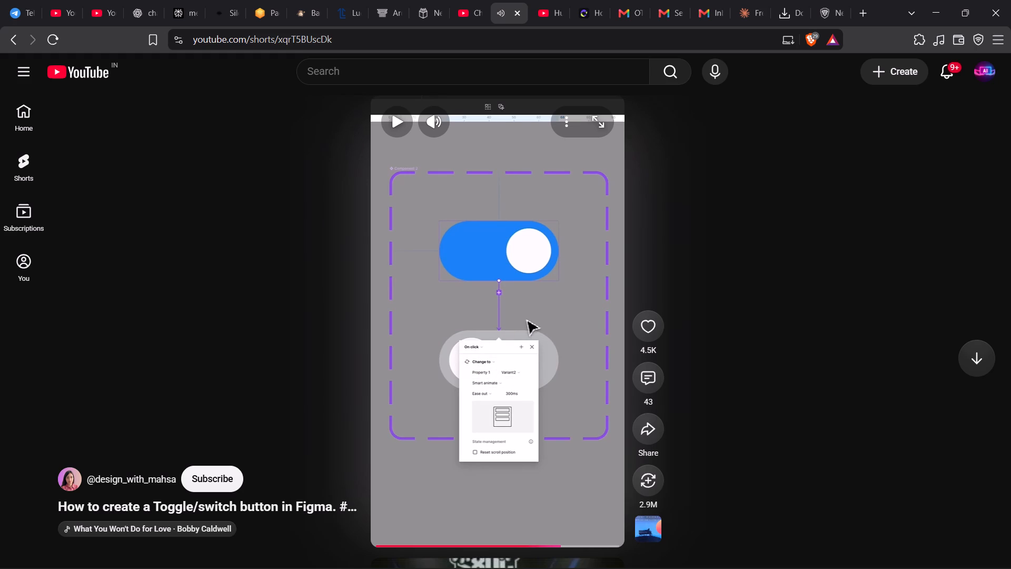
key("Left")
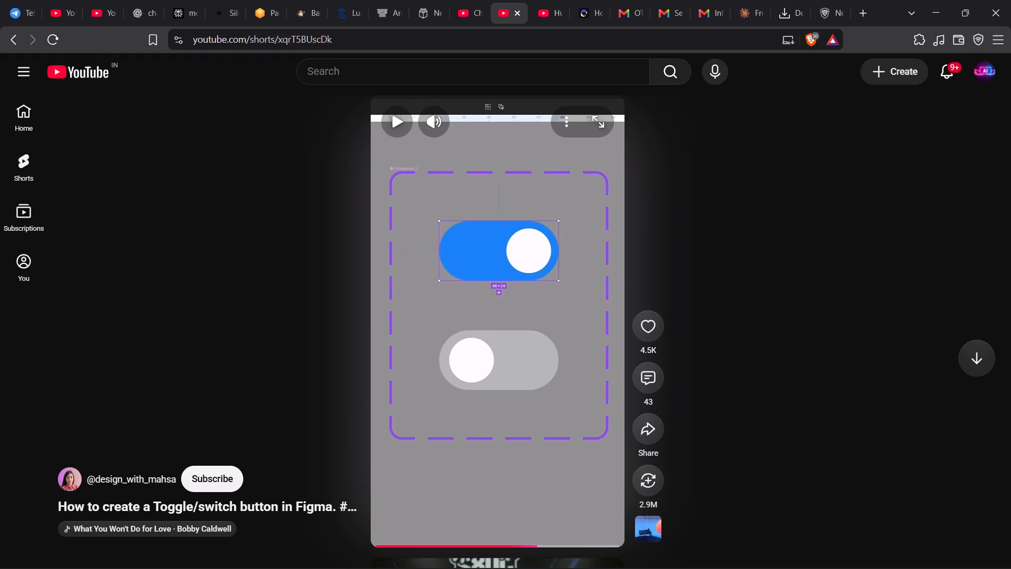
Search the installed apps for "figm" and open Figma.
left_click(390, 539)
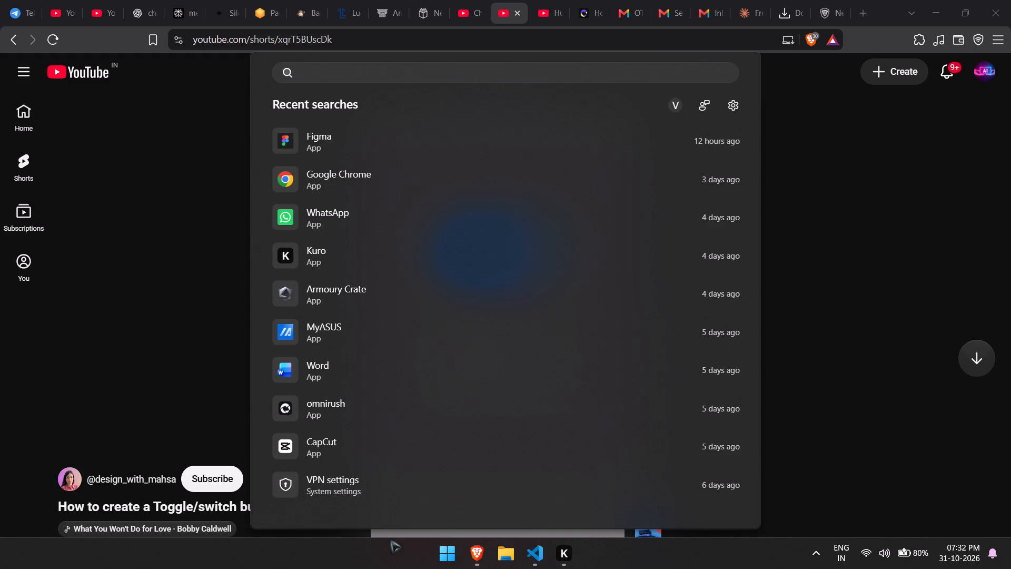
type("figm")
left_click(299, 149)
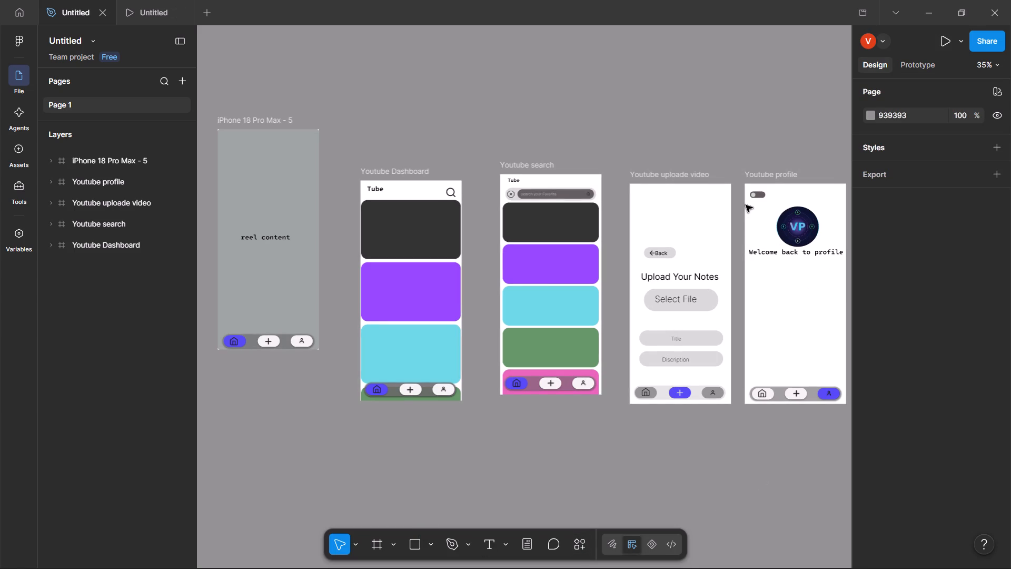
Present the prototype of the Youtube profile frame and test its toggle switch.
left_click(764, 199)
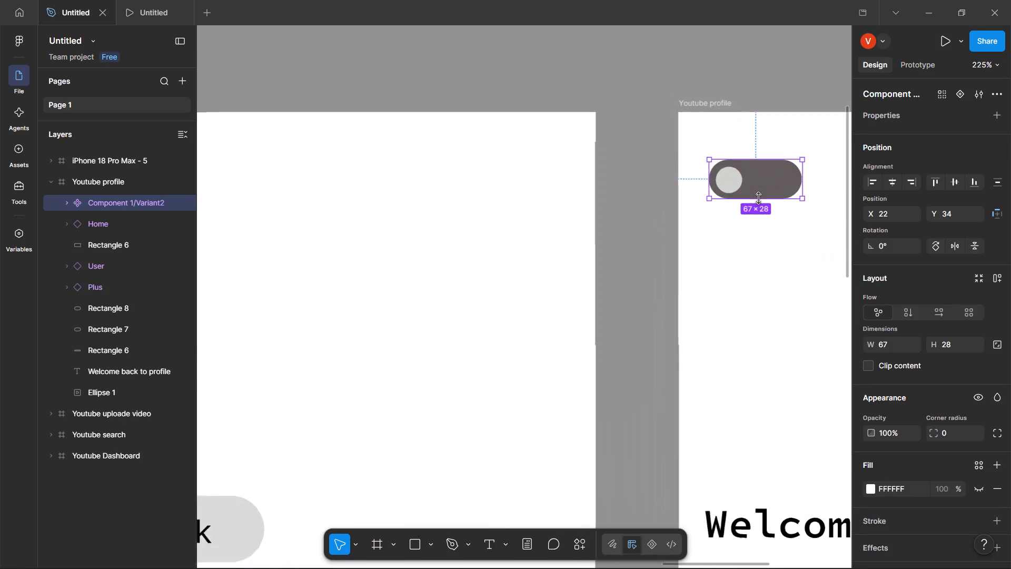
scroll(926, 96, "left", 3)
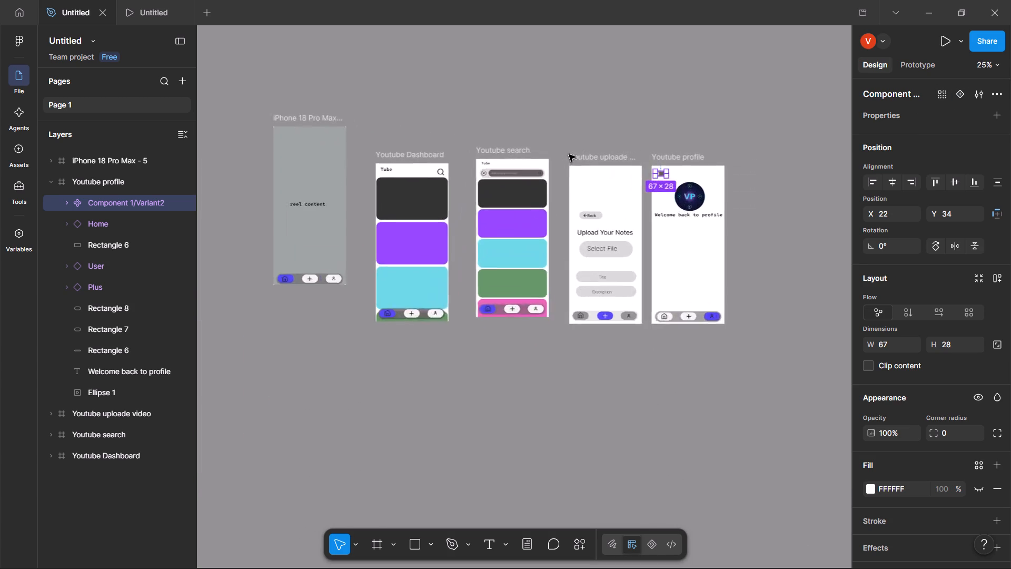
scroll(569, 154, "left", 3)
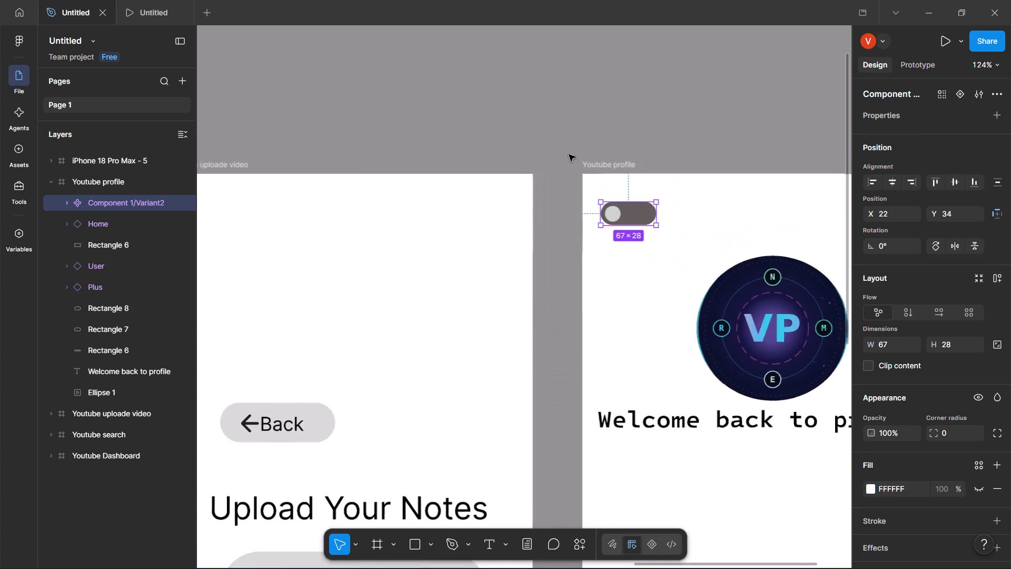
left_click(614, 217)
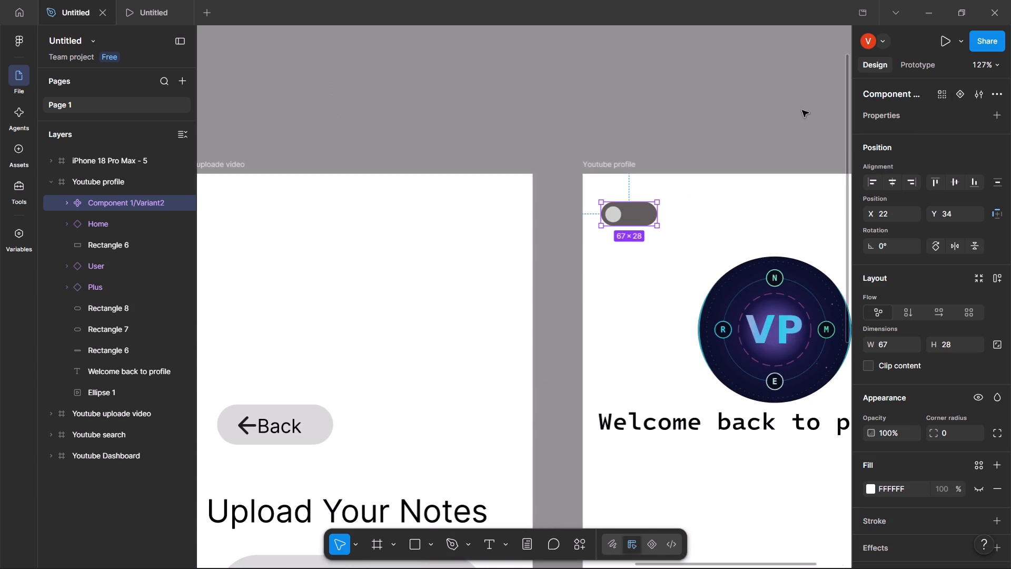
left_click(962, 42)
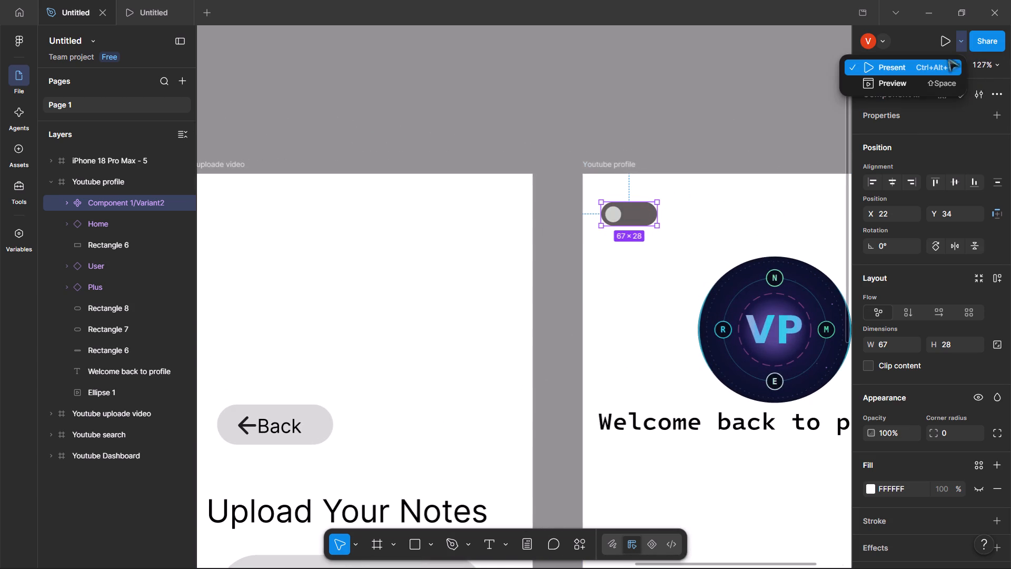
left_click(897, 74)
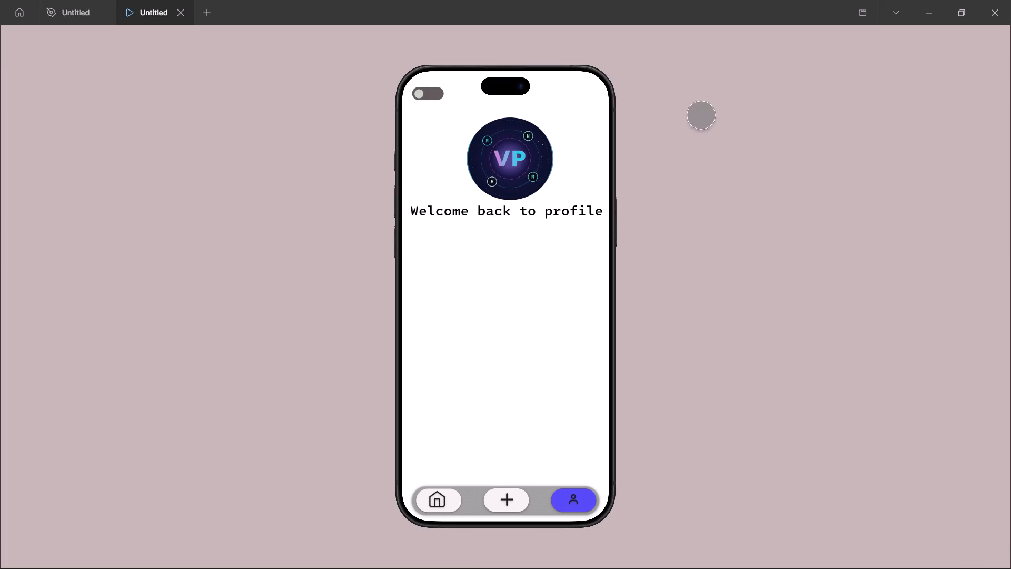
left_click(421, 90)
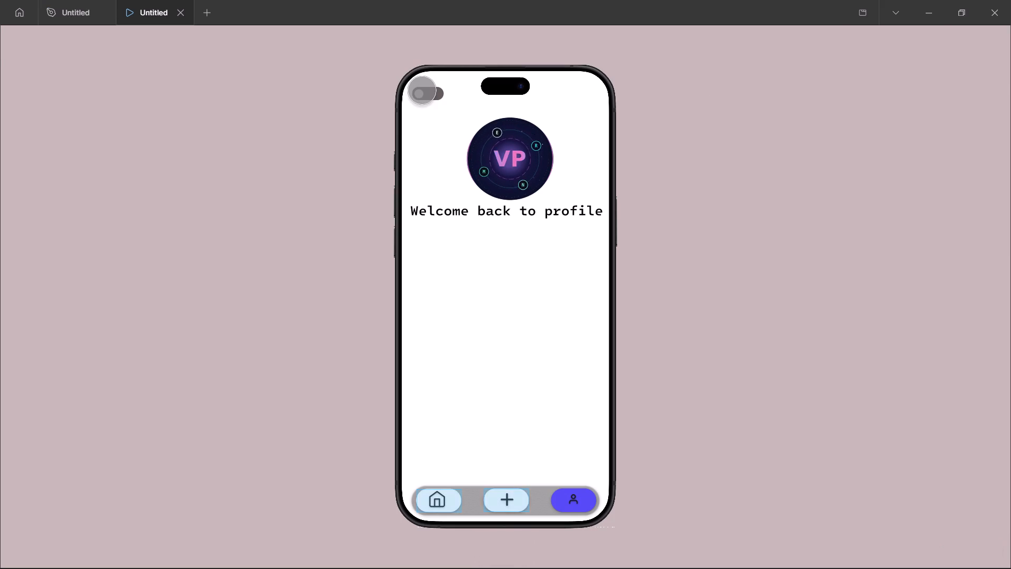
triple_click(422, 90)
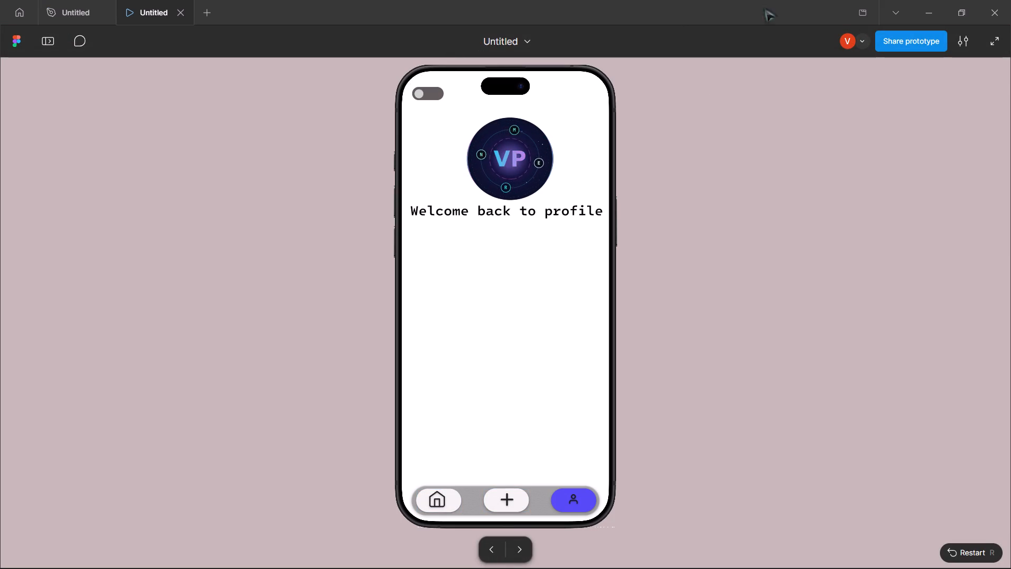
Return to the design file and delete the toggle component Component 1/Variant2 from the Youtube profile frame.
left_click(65, 13)
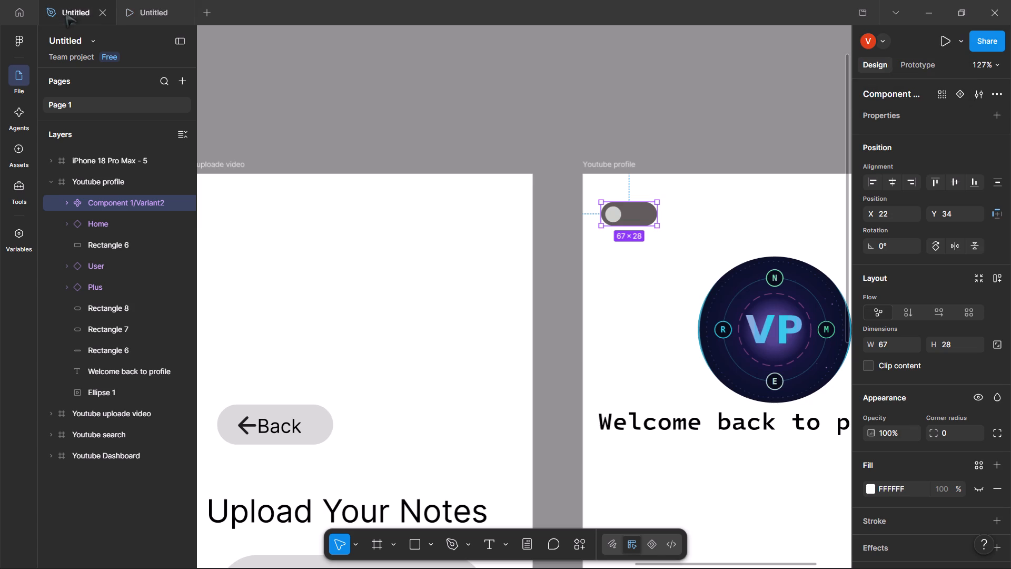
key("BackSpace")
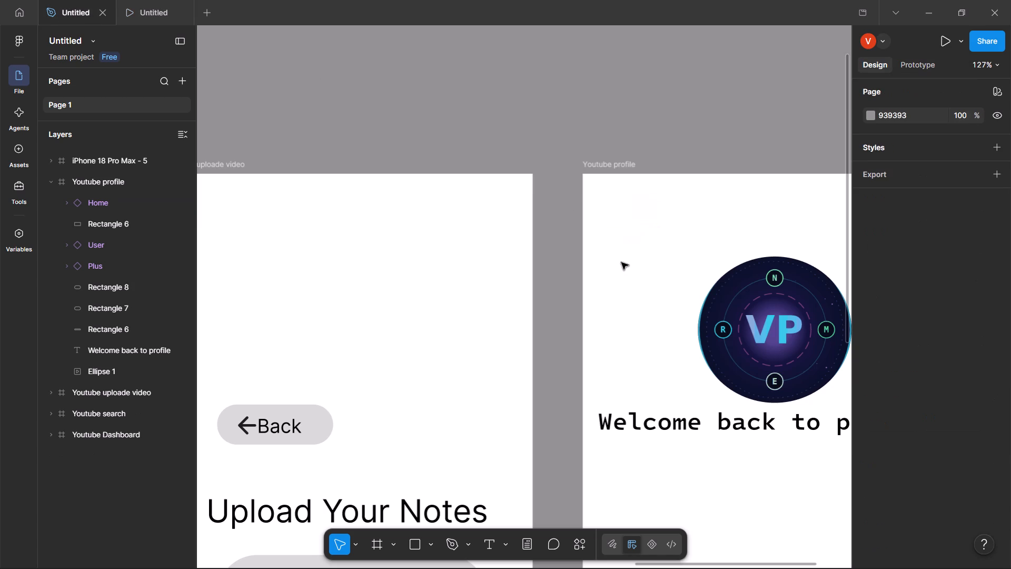
left_click(636, 213)
Draw a rectangle about 85 × 32 on the empty canvas above the Youtube uploade video and Youtube profile frames.
scroll(636, 213, "up", 2)
left_click_drag(517, 190, 564, 211)
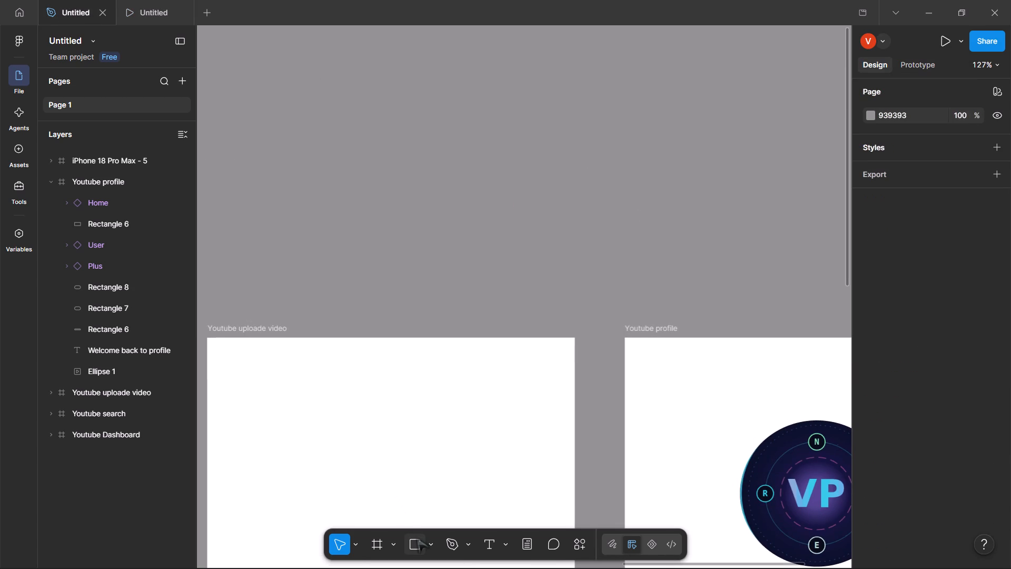
left_click(417, 538)
left_click_drag(512, 262, 591, 279)
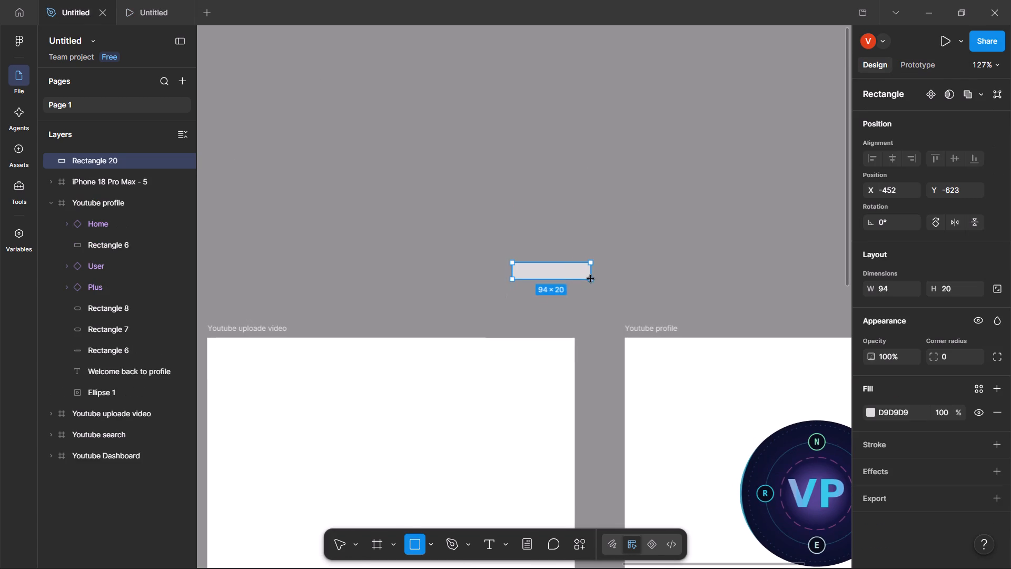
left_click_drag(591, 279, 583, 289)
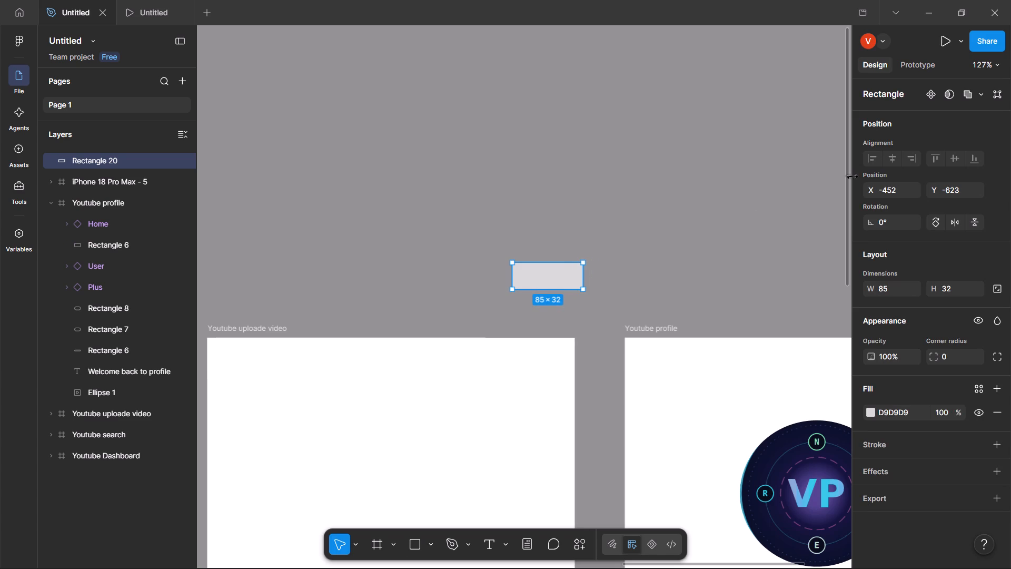
Set the new rectangle's corner radius to 23.
left_click(950, 353)
key("Up")
key("Up")
key("Up")
key("Up")
key("Up")
key("Up")
key("Up")
key("Up")
key("Up")
key("Up")
key("Up")
key("Up")
key("Up")
key("Up")
key("Up")
key("Up")
key("Up")
key("Up")
key("Up")
key("Up")
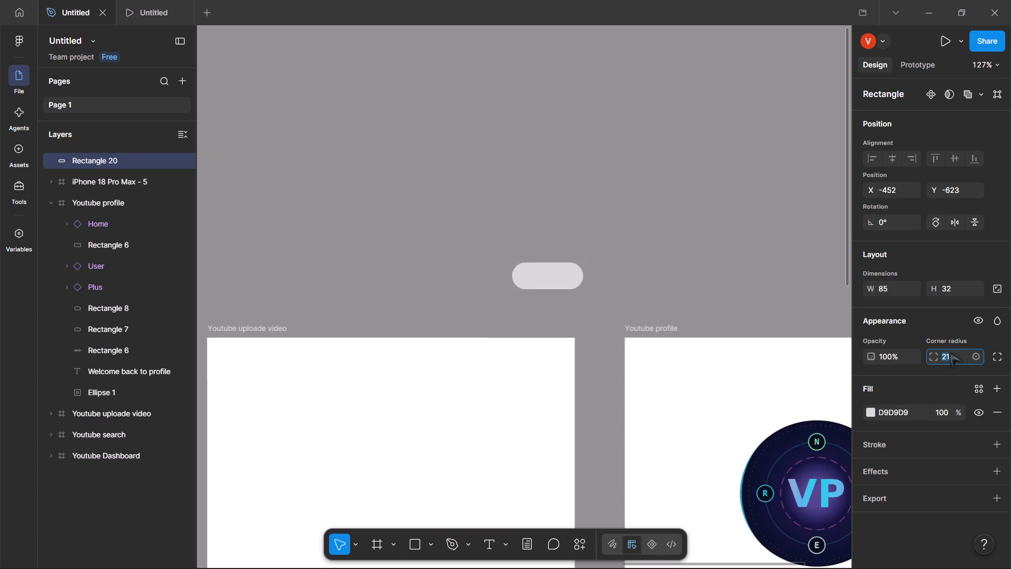
key("Up")
key("Up")
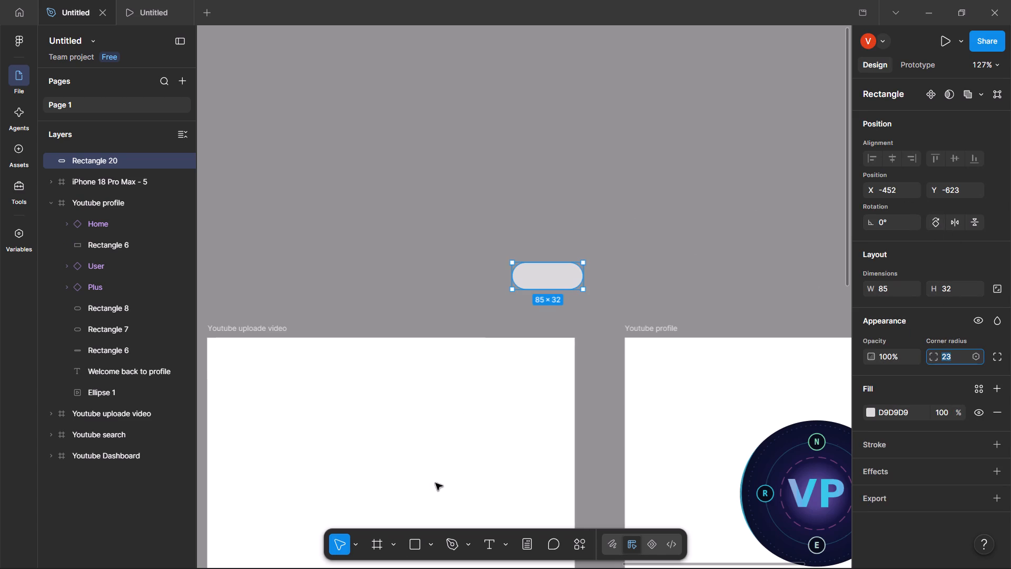
Draw a small square about 16 × 16 just above the right end of the rounded rectangle.
left_click_drag(506, 217, 519, 233)
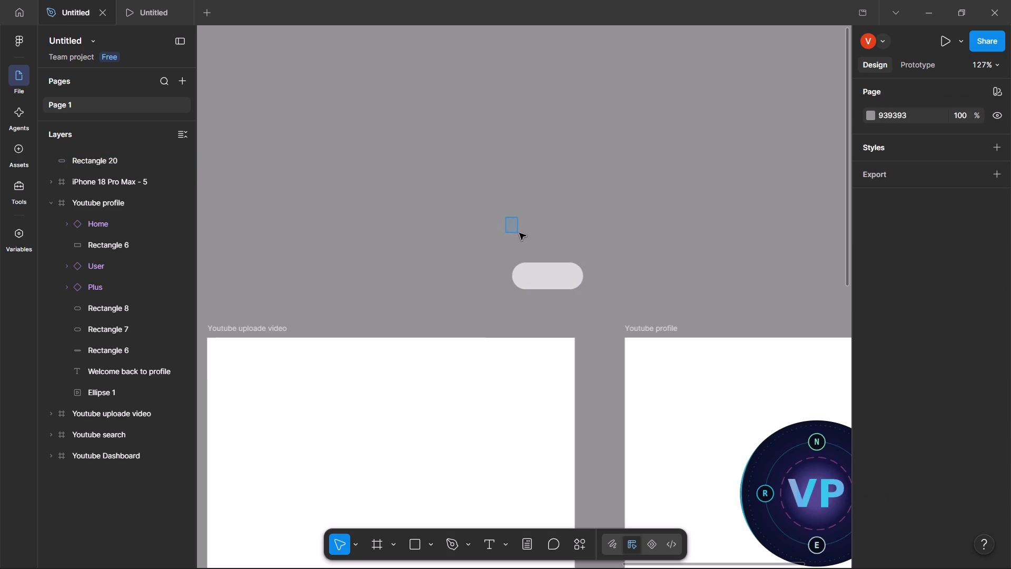
left_click_drag(519, 233, 520, 233)
left_click(407, 546)
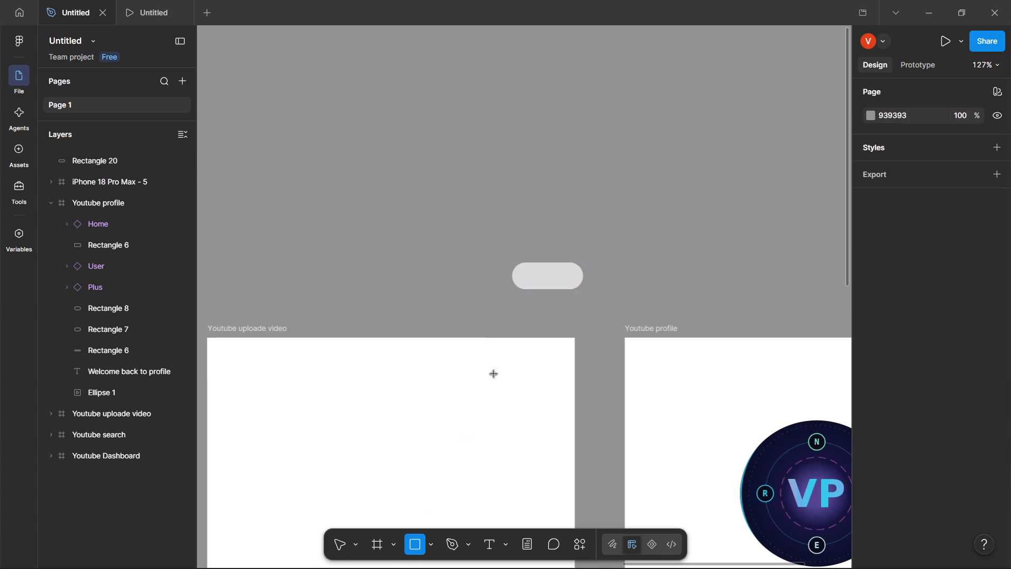
left_click_drag(584, 243, 595, 256)
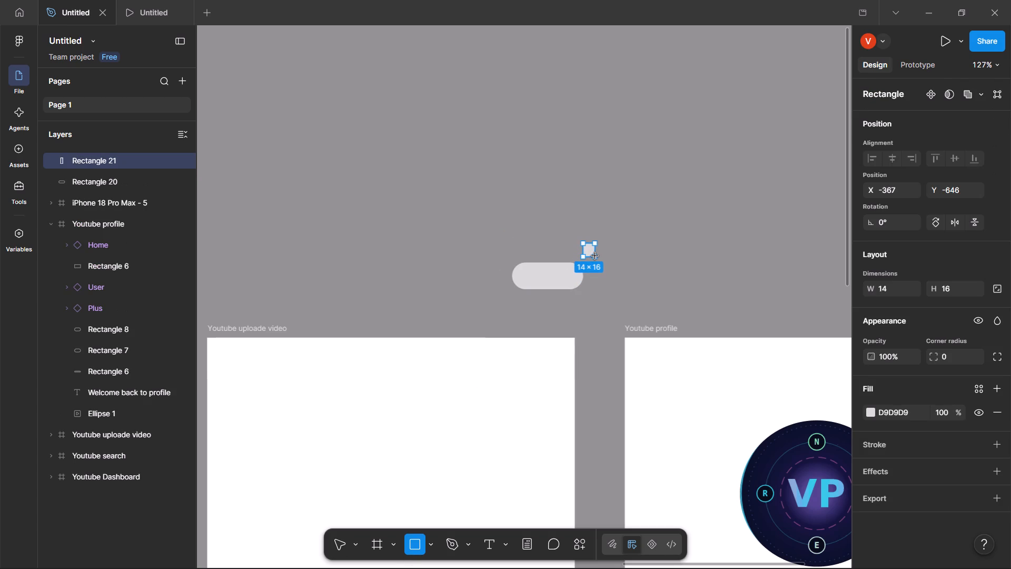
left_click_drag(595, 256, 596, 256)
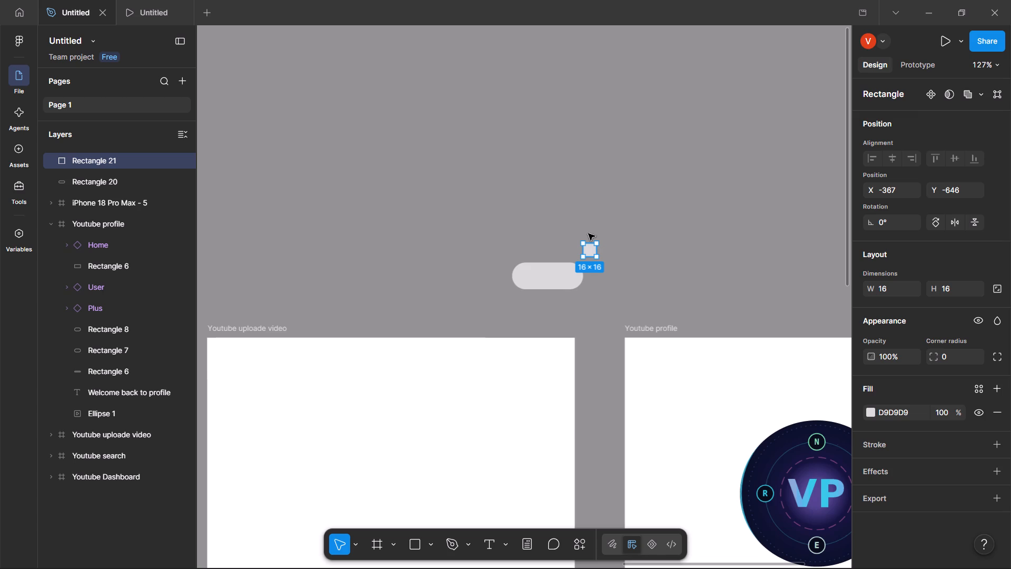
Lock the small square's aspect ratio and enlarge it to 26 × 26.
left_click(993, 285)
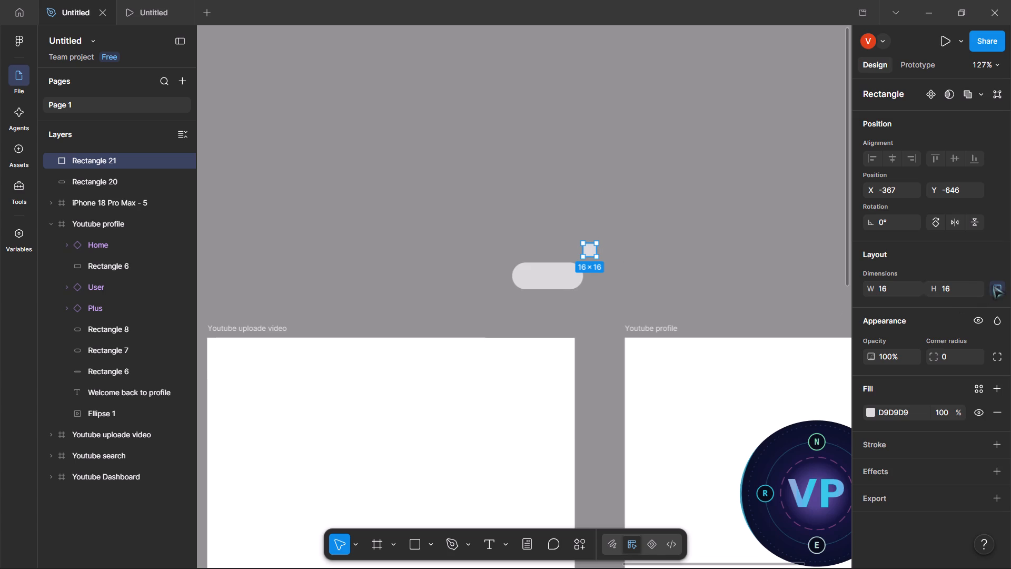
left_click(982, 284)
left_click(947, 281)
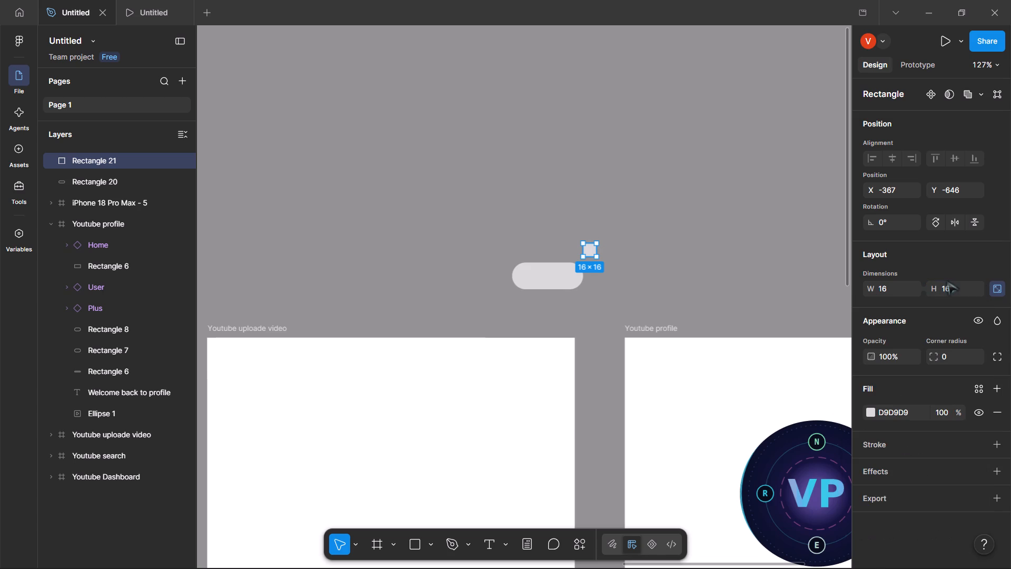
left_click(953, 286)
key("Up")
key("Up")
key("Up")
key("Up")
key("Up")
key("Up")
key("Up")
key("Up")
key("Up")
key("Up")
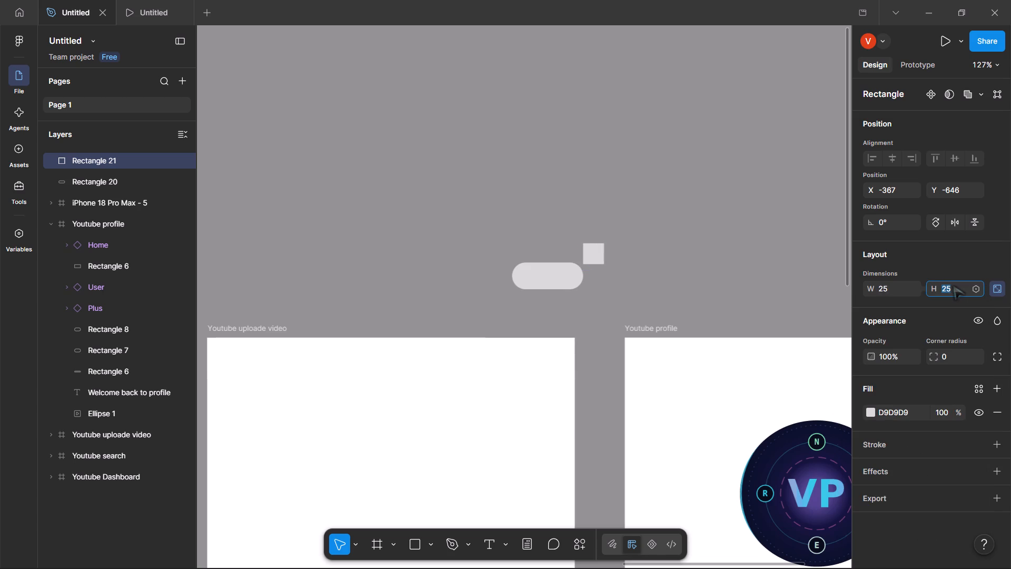
Set the small square's corner radius to 29 so it becomes a circle.
left_click(953, 357)
key("Up")
key("Up")
key("Up")
key("Up")
key("Up")
key("Up")
key("Up")
key("Up")
key("Up")
key("Up")
key("Up")
key("Up")
key("Up")
key("Up")
key("Up")
key("Up")
key("Up")
key("Up")
key("Up")
key("Up")
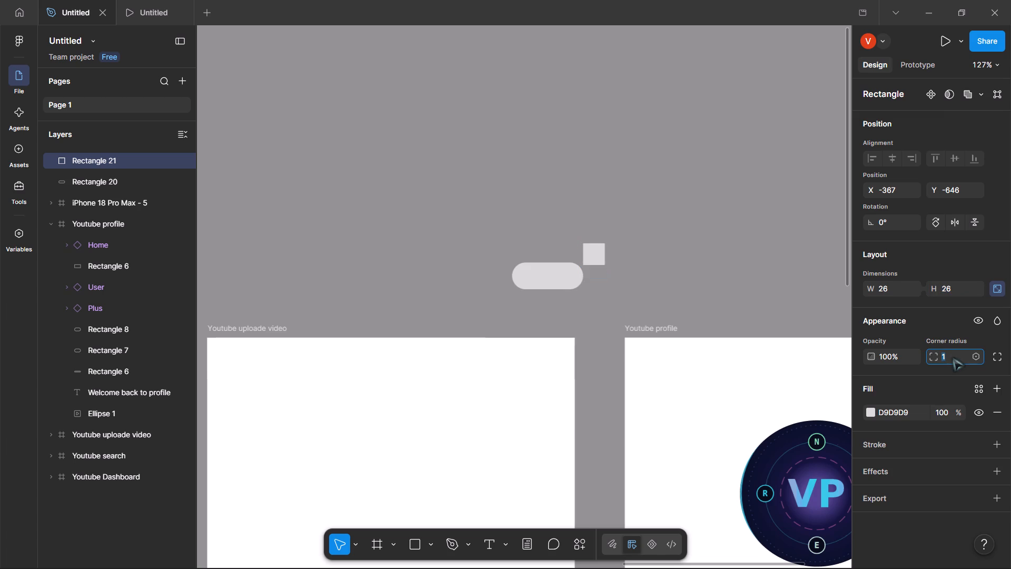
Resize the circle to 32 × 32, matching the height of the rounded rectangle.
left_click(956, 285)
key("Up")
key("Up")
key("Up")
key("Up")
key("Up")
key("Up")
key("Up")
key("Up")
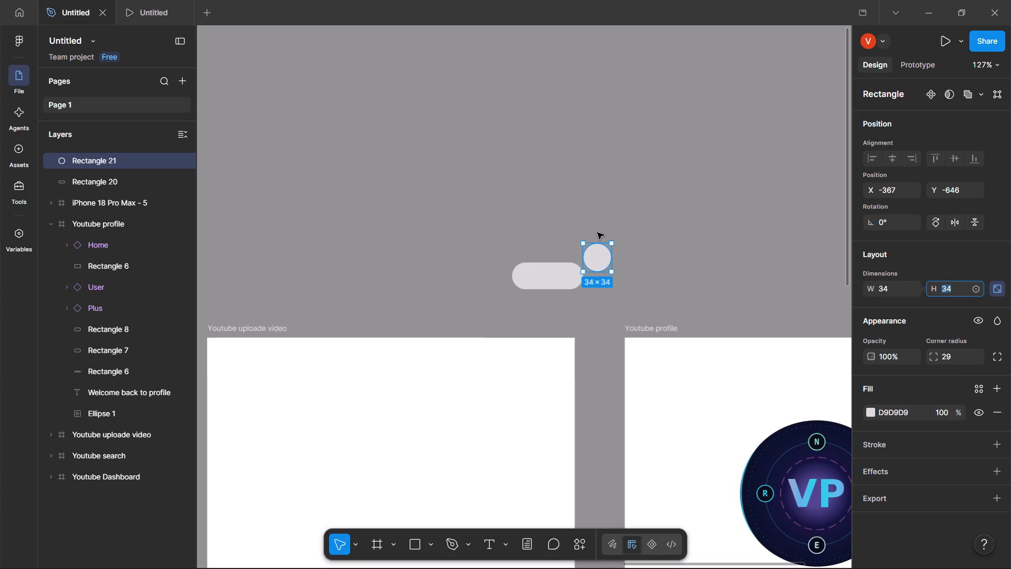
key("Down")
key("Down")
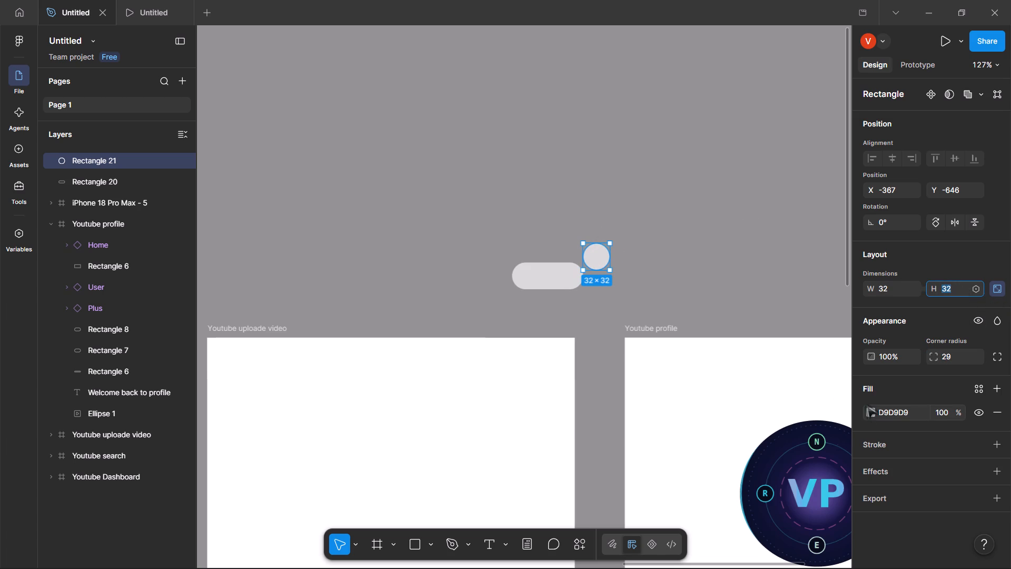
Change the circle's fill to bright green 03F90C.
left_click(867, 406)
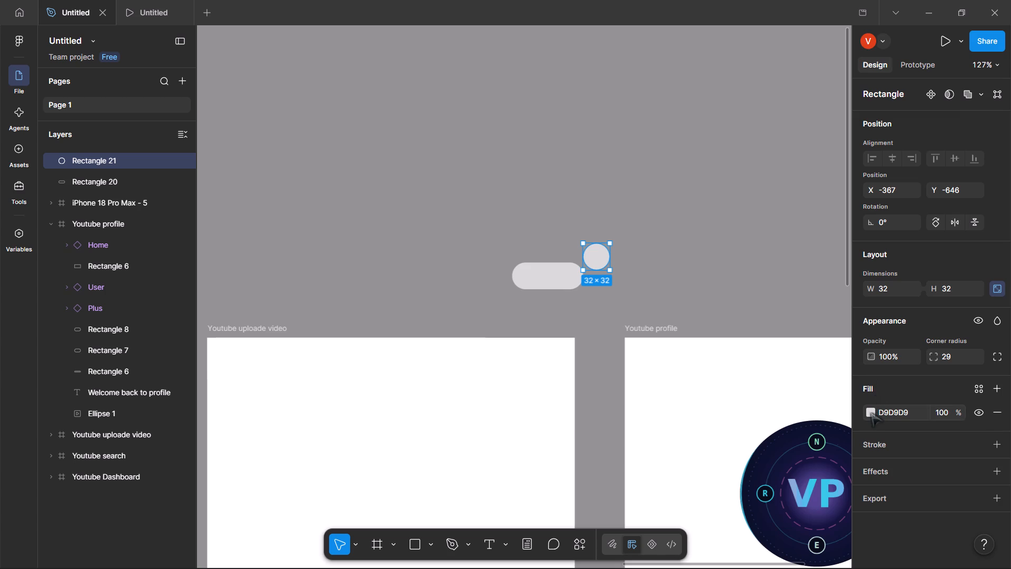
left_click(871, 413)
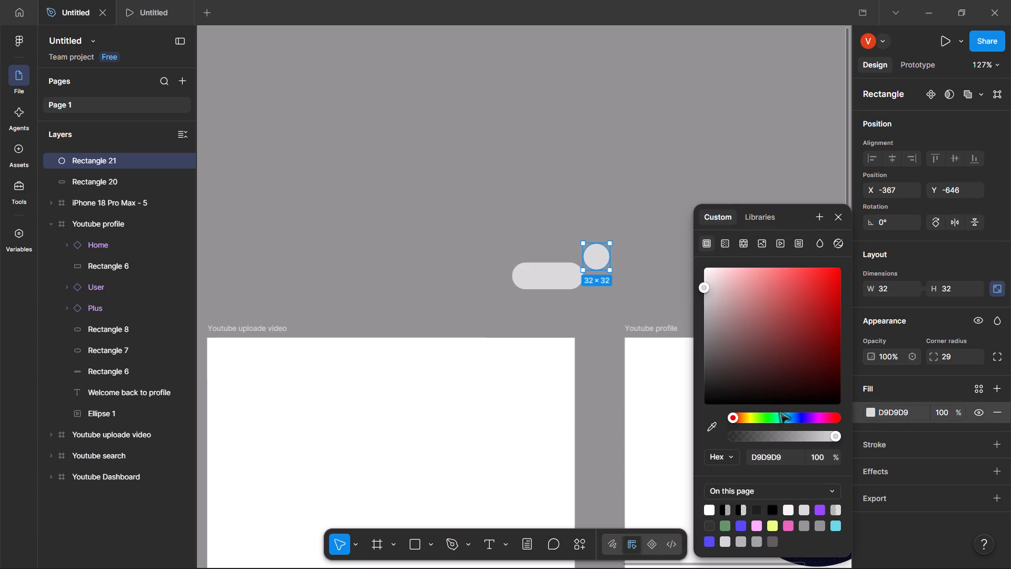
left_click(768, 414)
left_click_drag(821, 275, 839, 270)
Move the green circle into the right end of the rounded rectangle, at X -399, Y -623.
left_click_drag(593, 260, 562, 279)
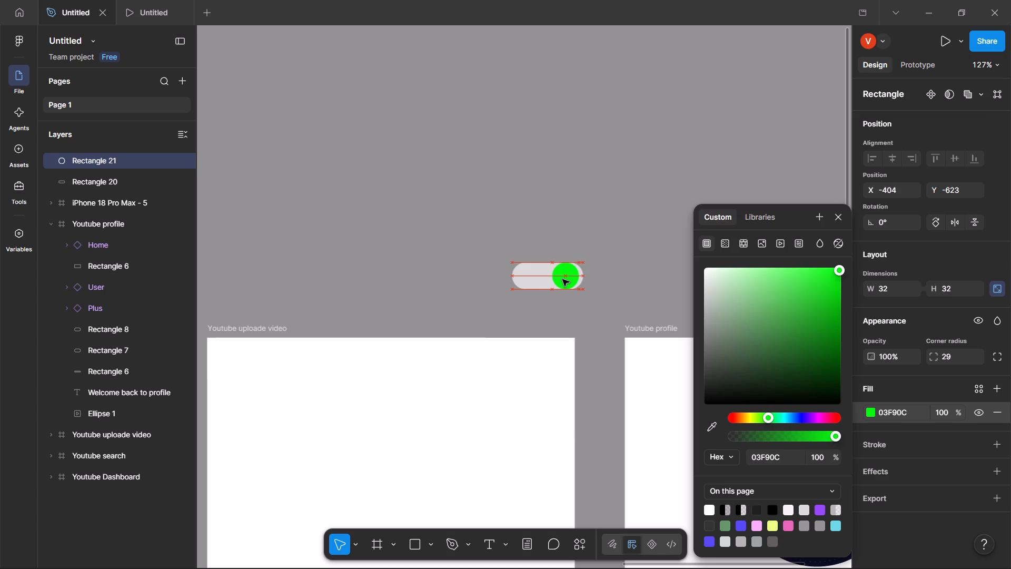
left_click_drag(562, 279, 564, 279)
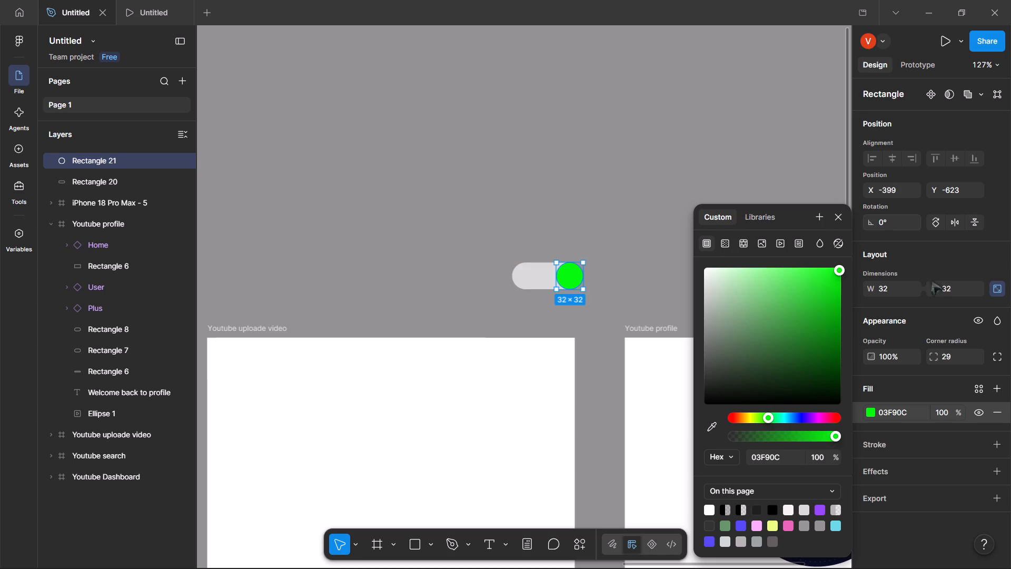
Reduce the green circle to 29 × 29.
left_click(961, 286)
key("Down")
key("Down")
key("Down")
key("Down")
key("Down")
key("Down")
key("Down")
key("Down")
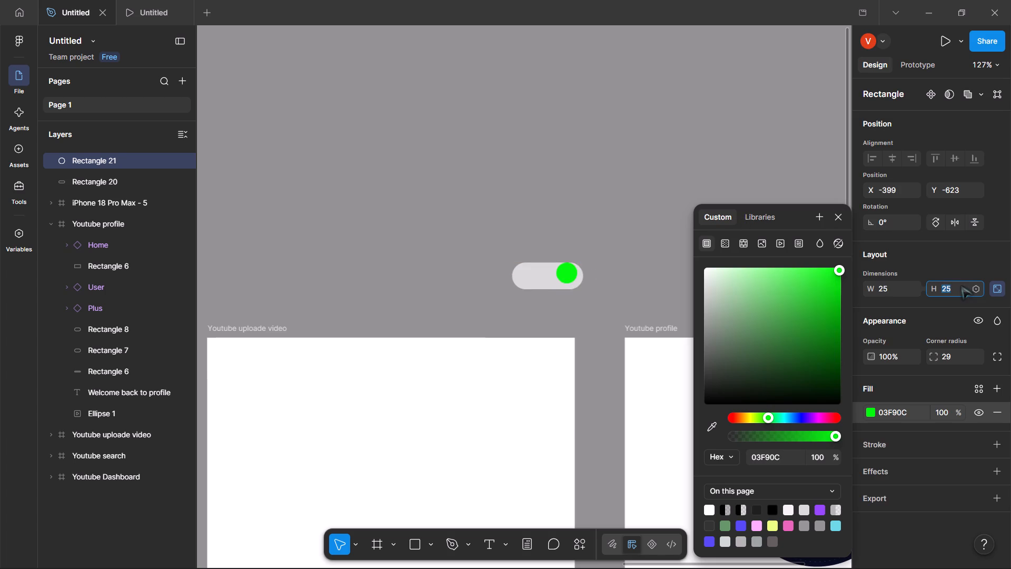
key("Up")
key("Up")
key("Up")
key("Up")
key("Up")
key("Up")
key("Down")
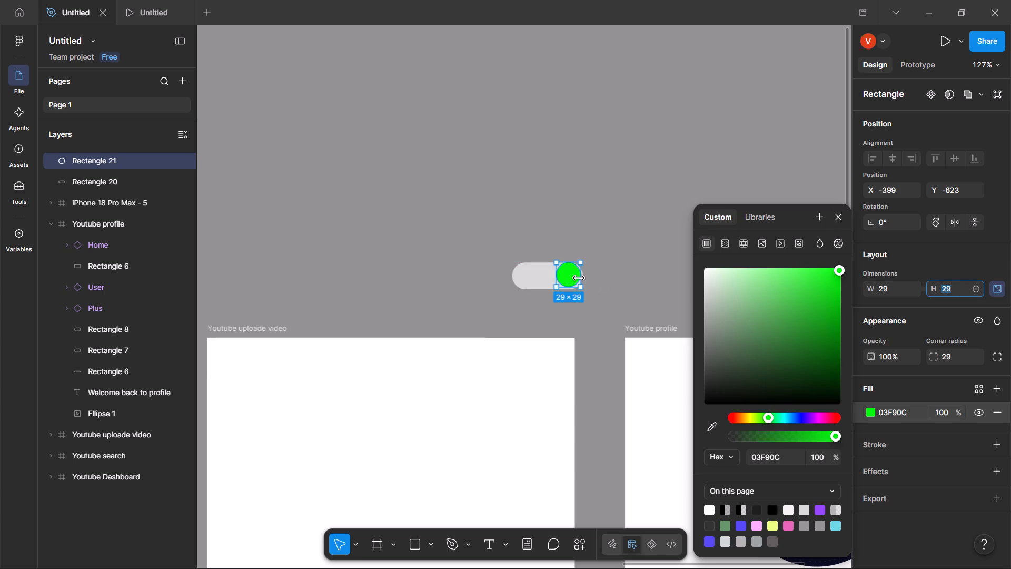
Nudge the green circle down to Y -621 to centre it vertically in the rounded rectangle.
left_click(564, 277)
key("Down")
key("Down")
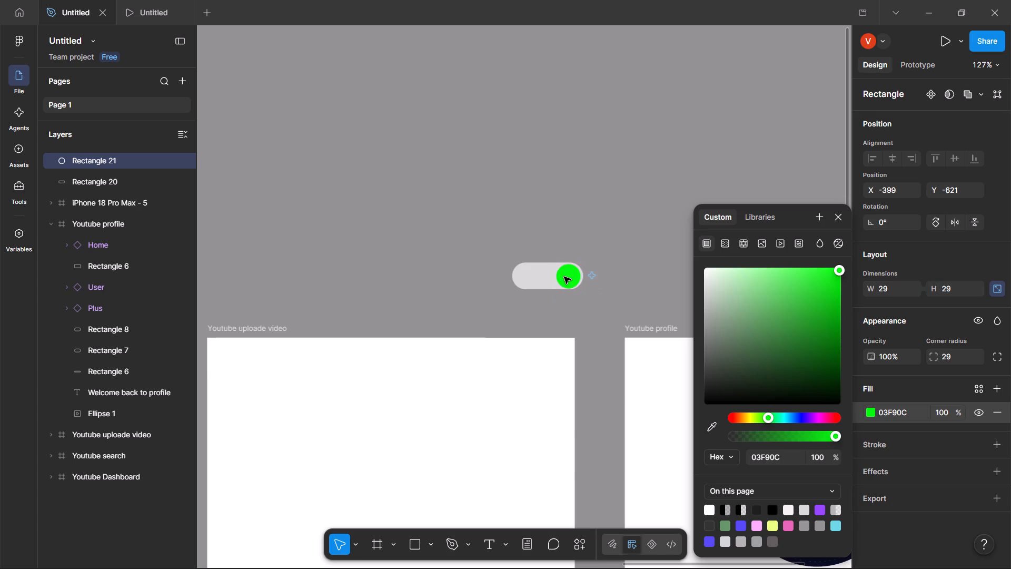
key("Up")
left_click(566, 329)
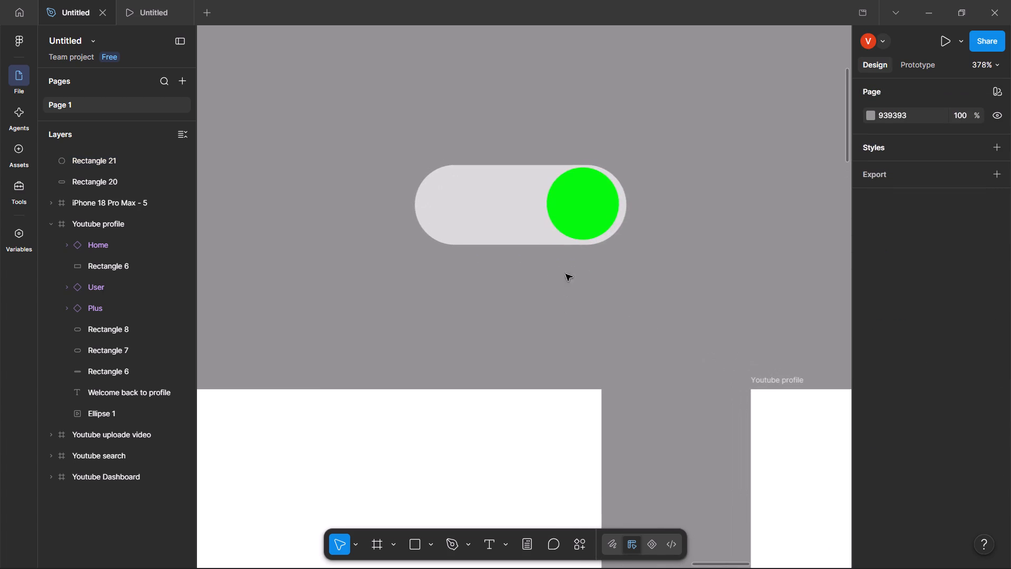
left_click(579, 225)
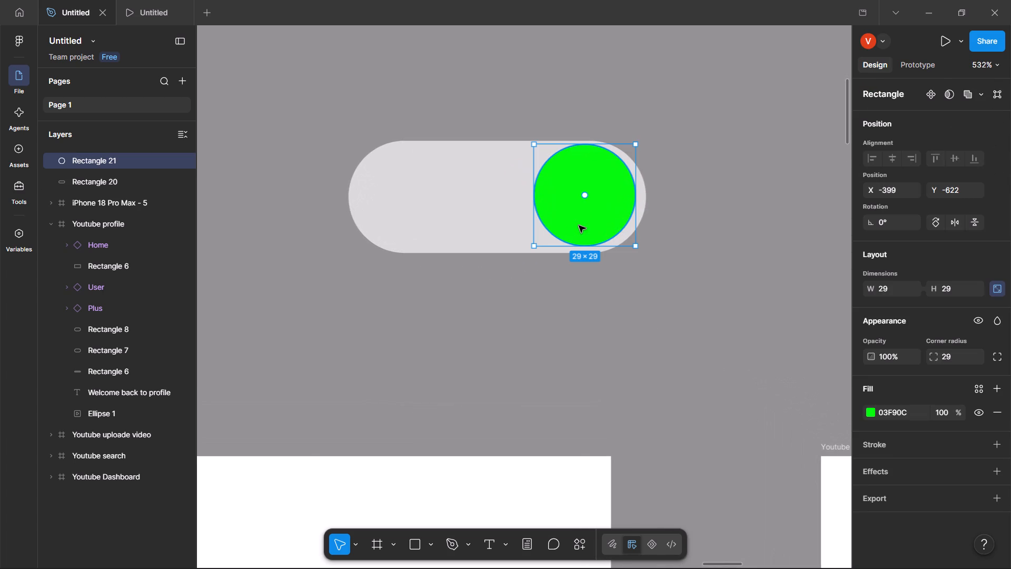
key("Down")
key("Up")
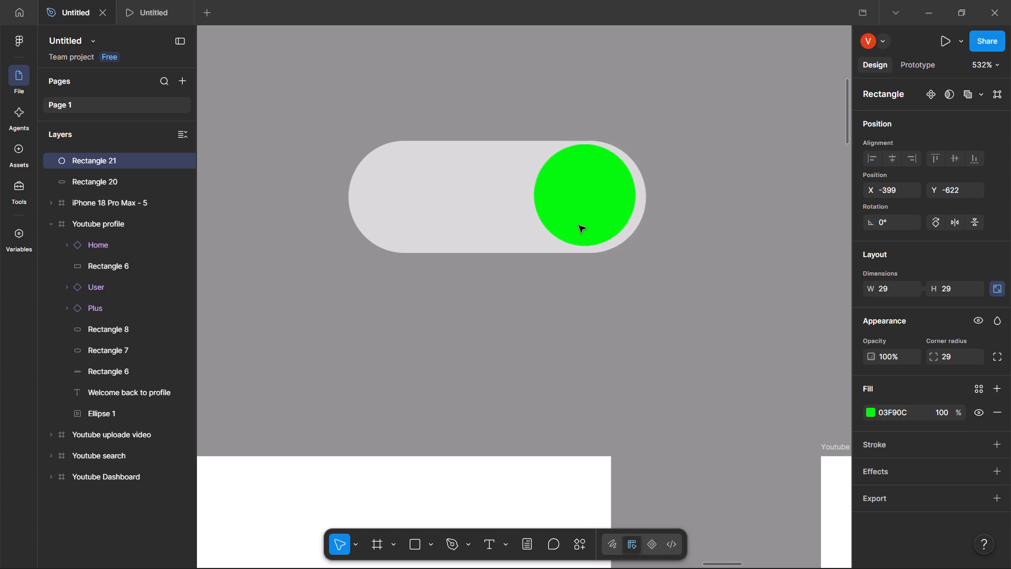
key("Down")
left_click(579, 225)
key("Down")
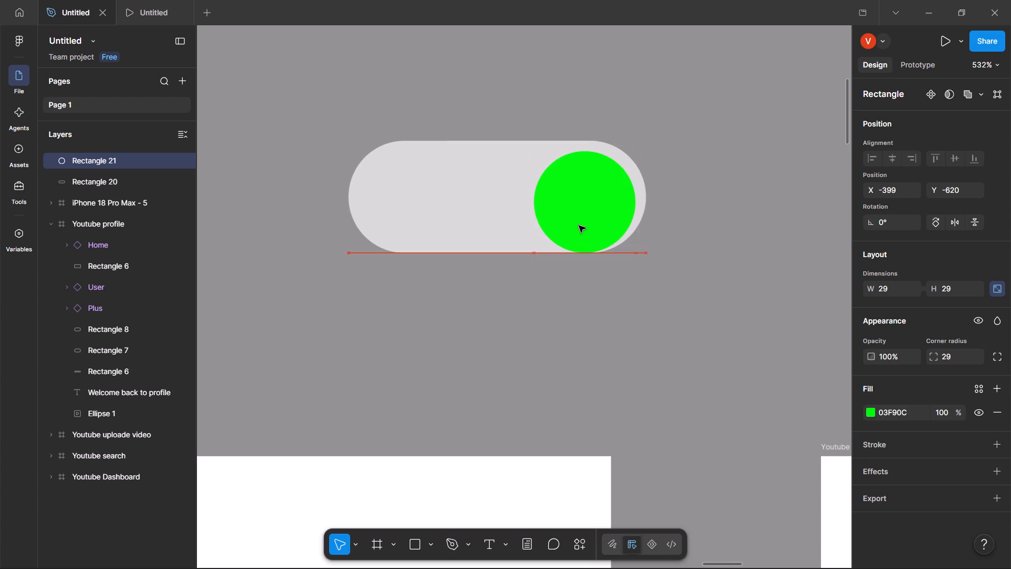
key("Up")
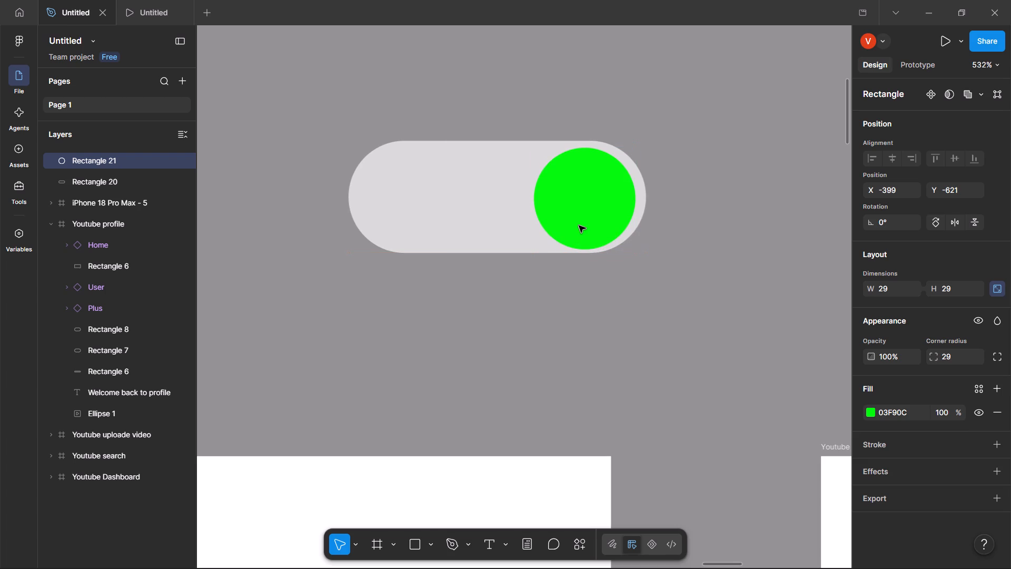
left_click(579, 346)
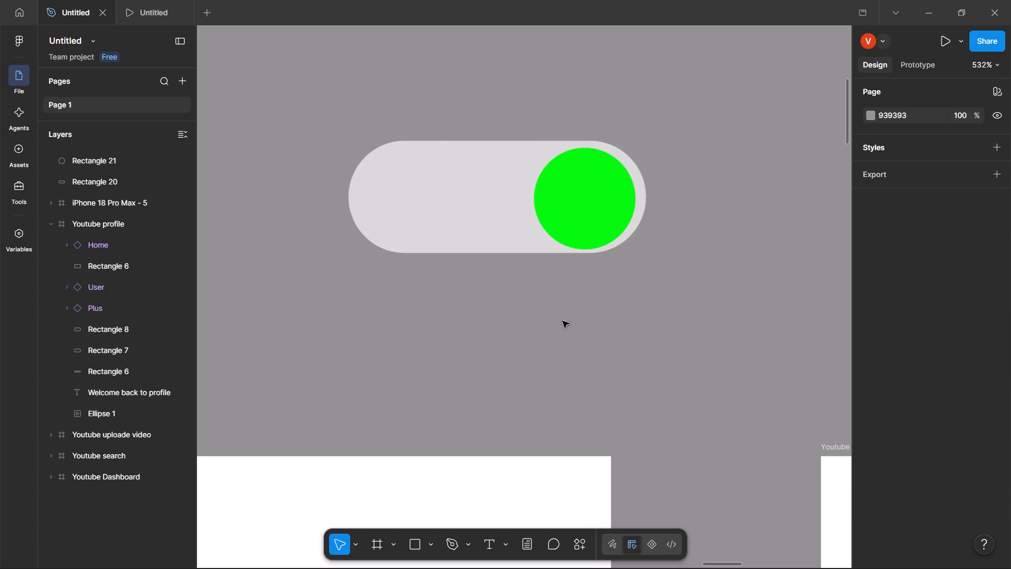
Change the rounded rectangle's fill to white FFFFFF.
left_click(440, 218)
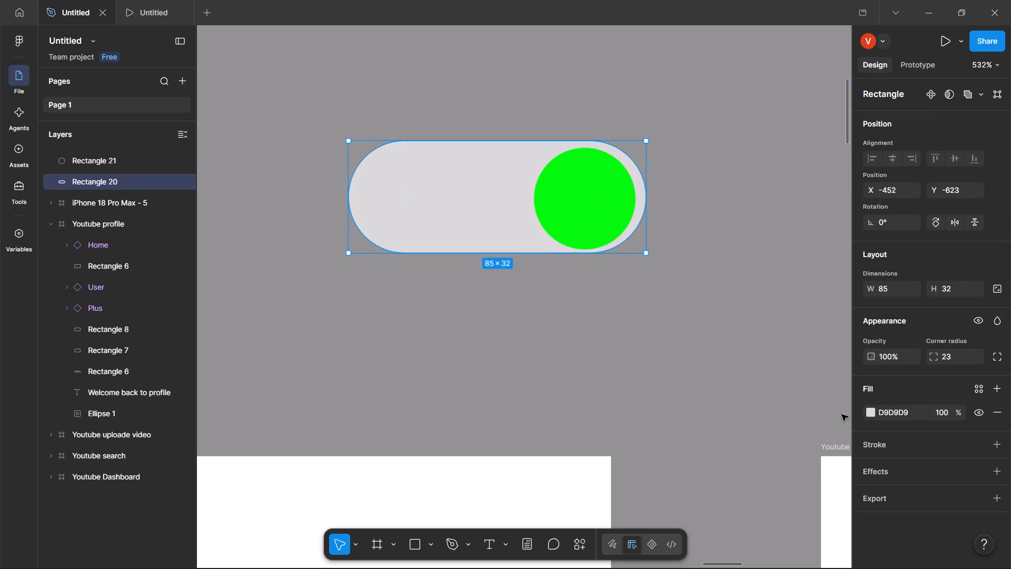
left_click(873, 411)
left_click(709, 300)
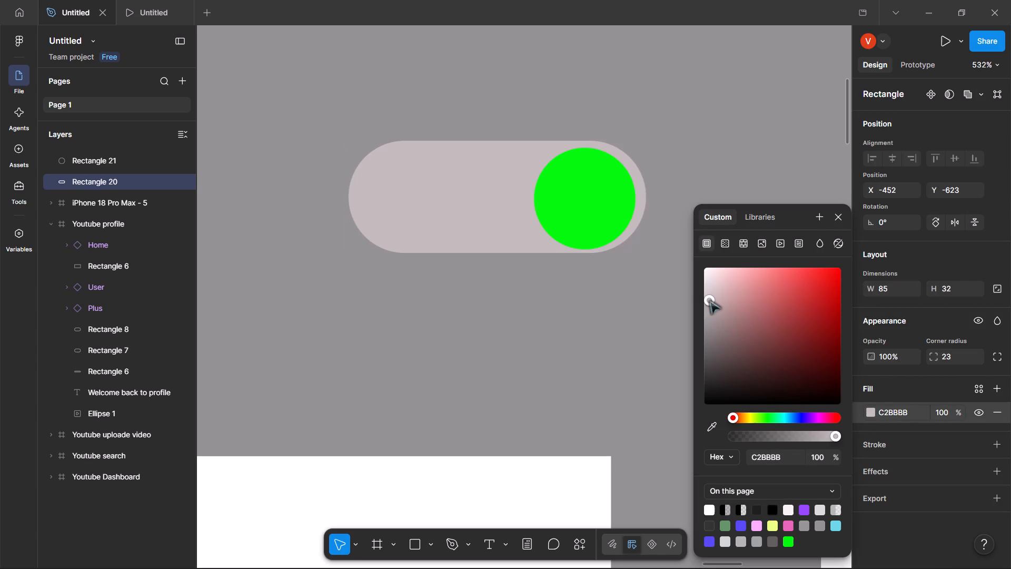
left_click_drag(709, 300, 716, 288)
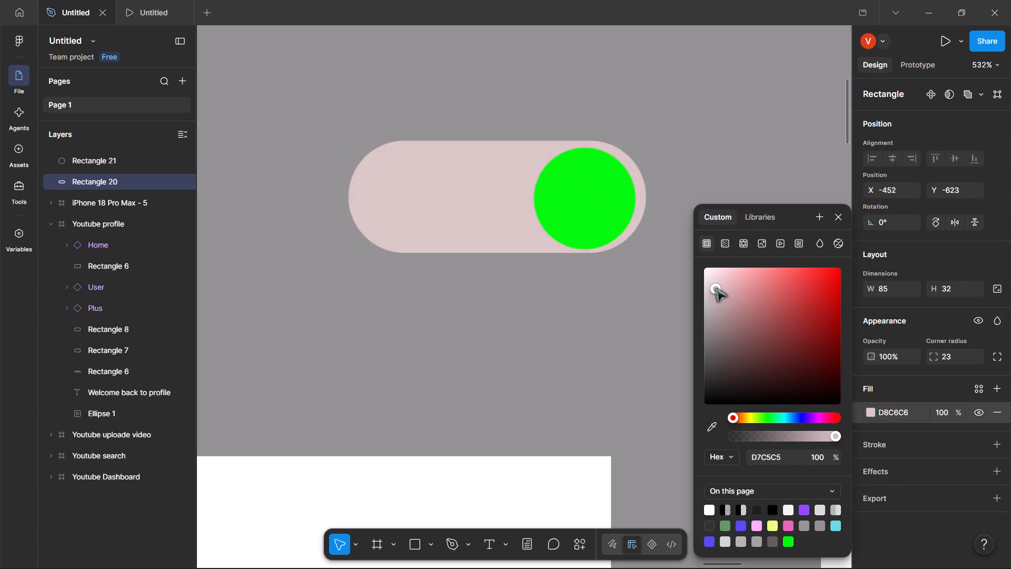
left_click_drag(716, 288, 703, 242)
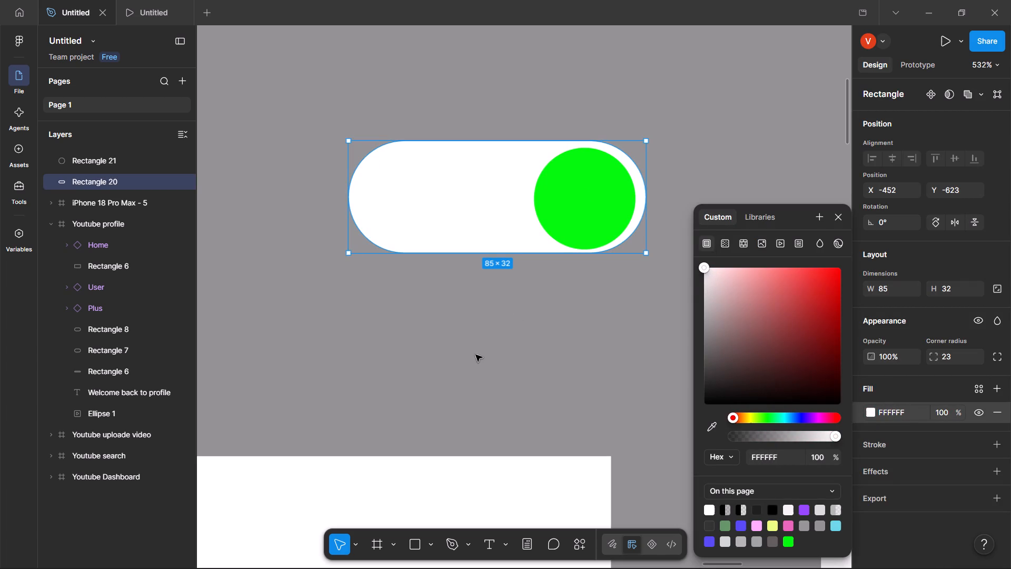
left_click(471, 332)
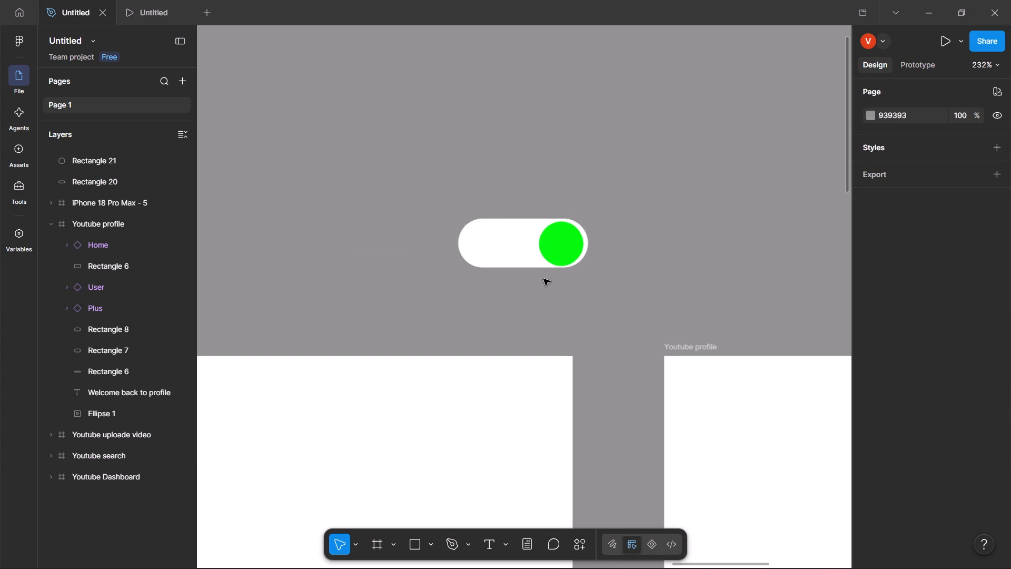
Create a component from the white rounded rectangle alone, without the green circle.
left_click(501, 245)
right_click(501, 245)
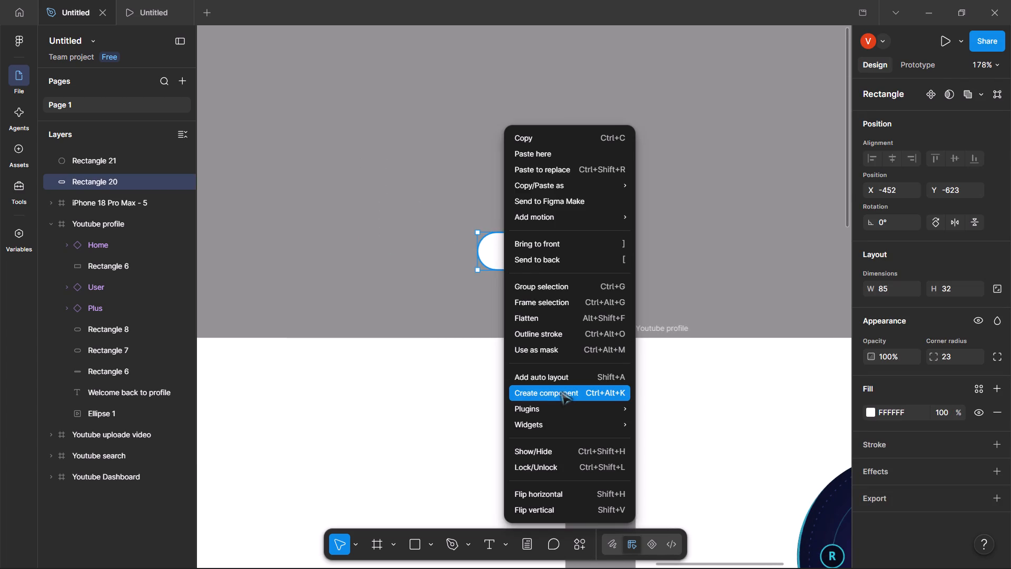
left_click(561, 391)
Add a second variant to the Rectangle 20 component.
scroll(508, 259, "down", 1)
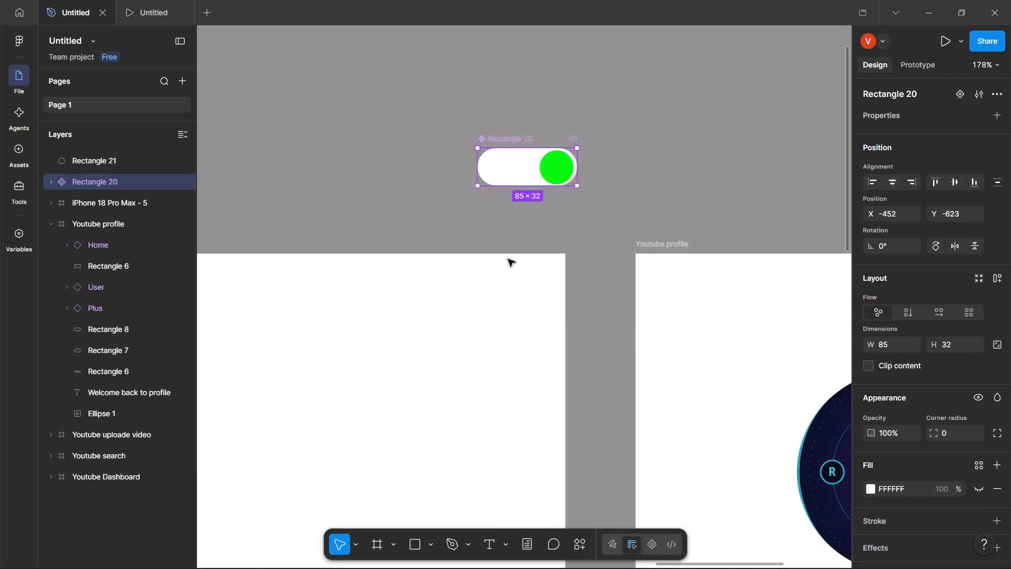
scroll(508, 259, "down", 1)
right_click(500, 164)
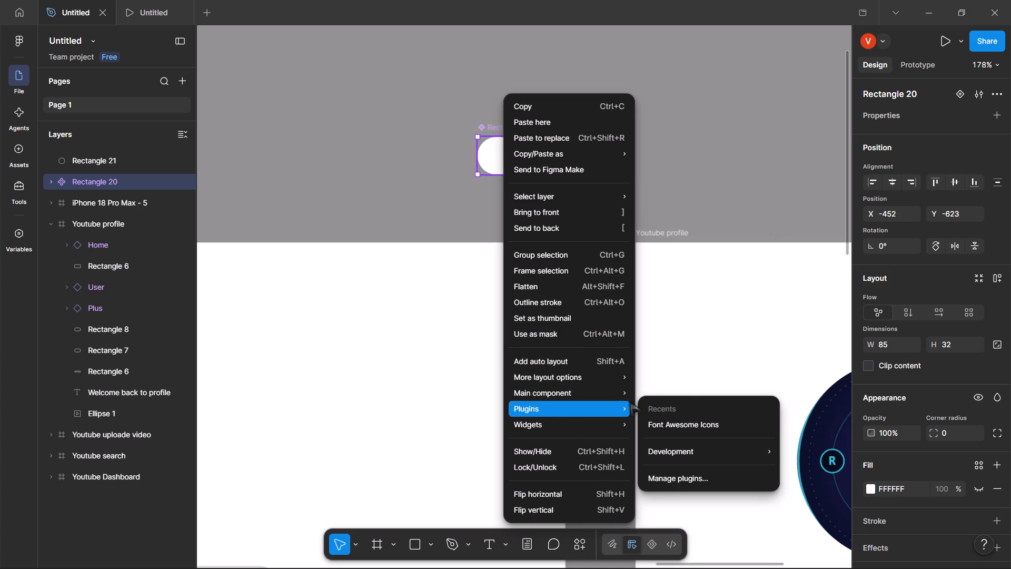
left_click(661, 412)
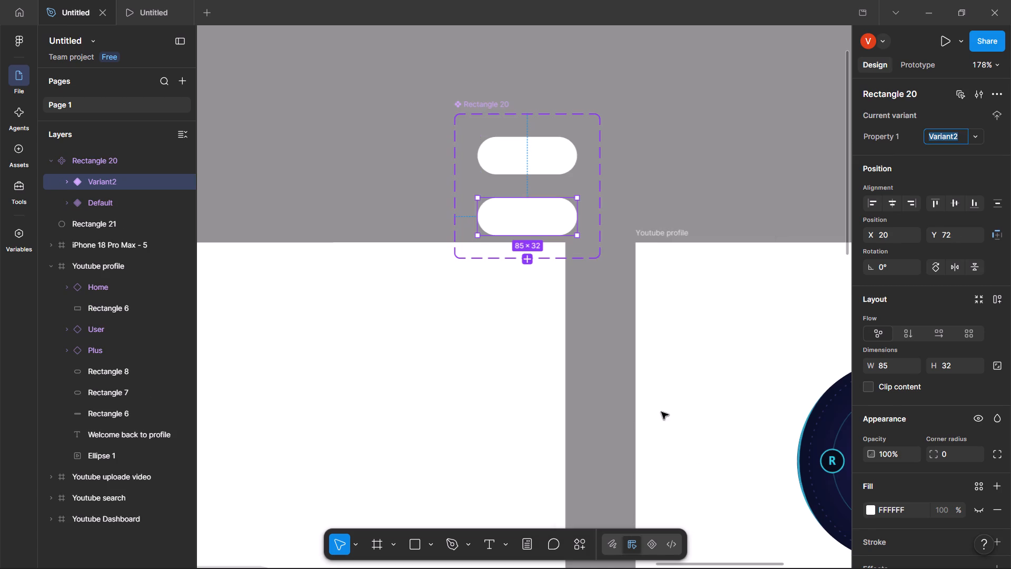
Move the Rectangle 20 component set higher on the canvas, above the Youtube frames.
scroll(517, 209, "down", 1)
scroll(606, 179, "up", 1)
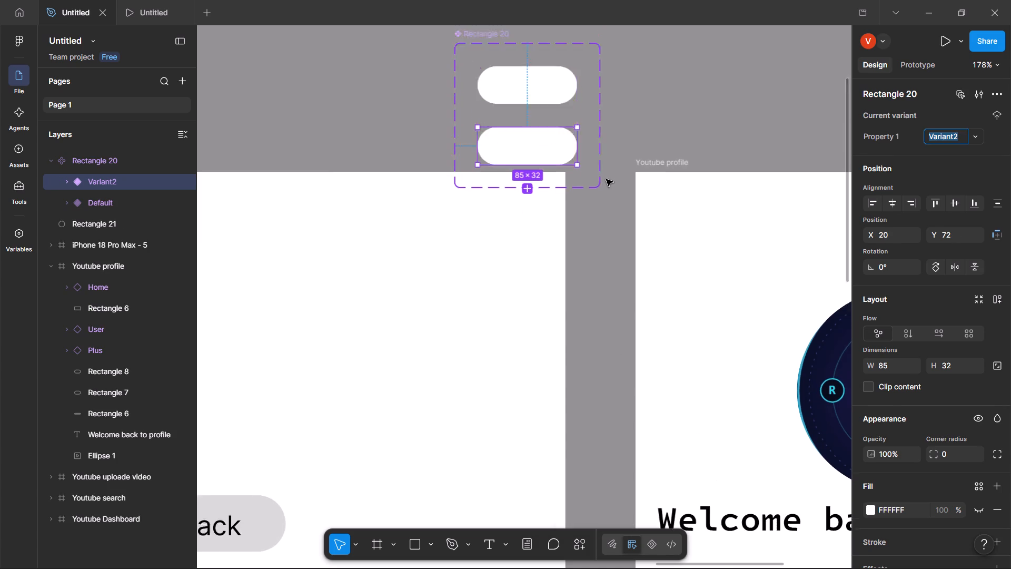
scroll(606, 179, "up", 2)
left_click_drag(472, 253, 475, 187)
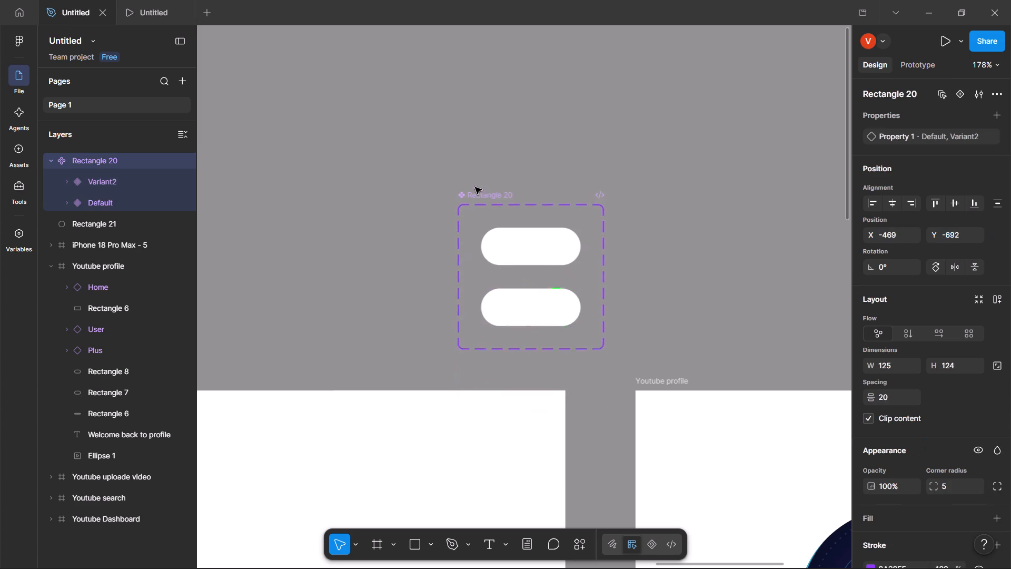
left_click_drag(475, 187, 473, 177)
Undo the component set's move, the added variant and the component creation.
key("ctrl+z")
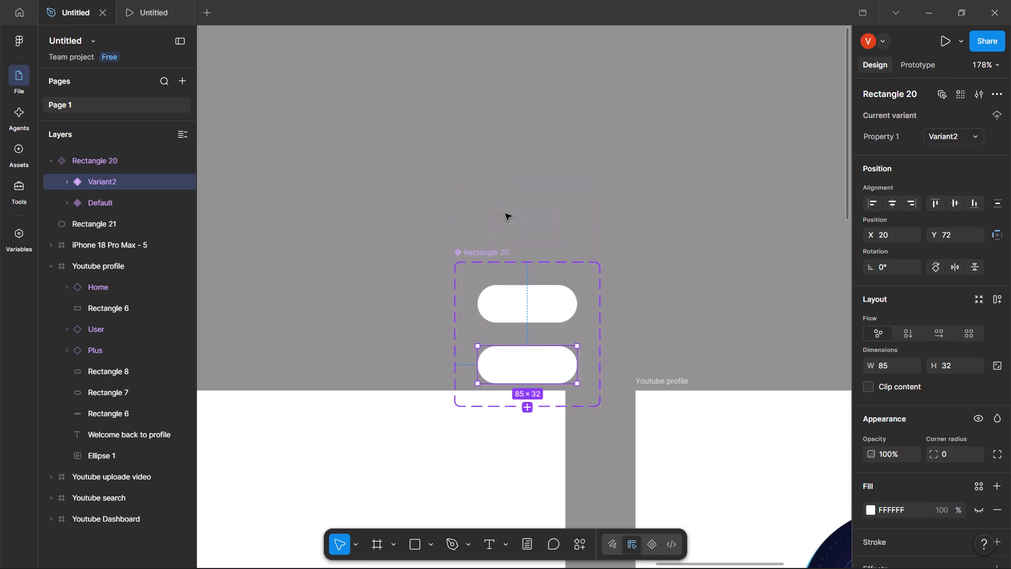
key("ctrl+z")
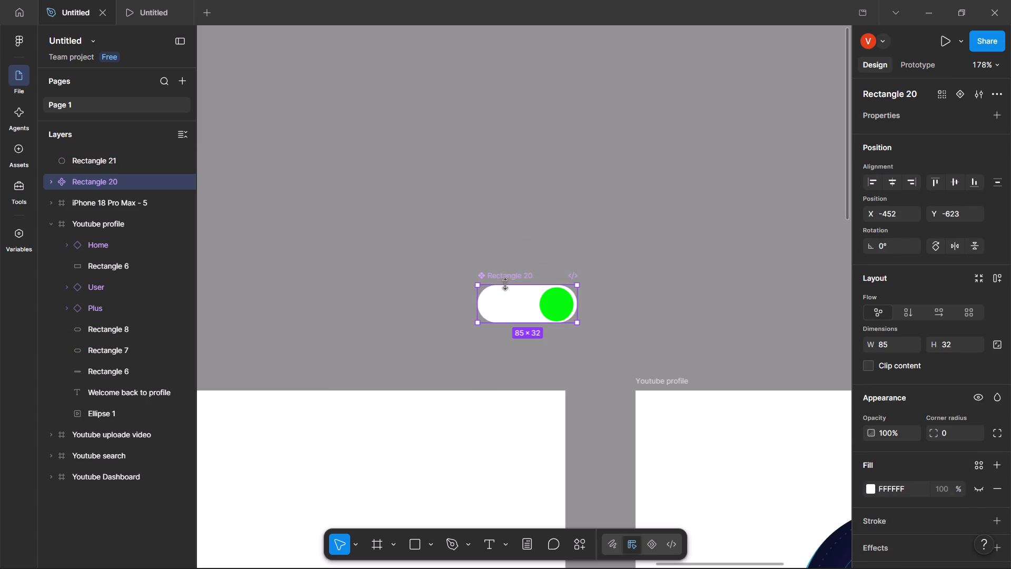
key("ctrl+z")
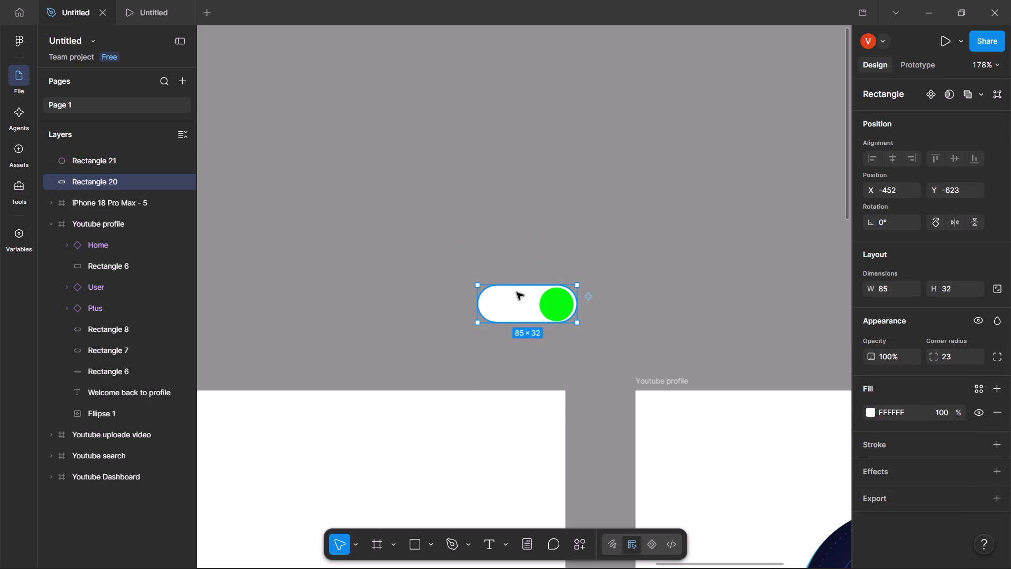
Move the white pill and green circle together higher on the canvas, farther above the Youtube frames.
left_click(556, 313, "shift")
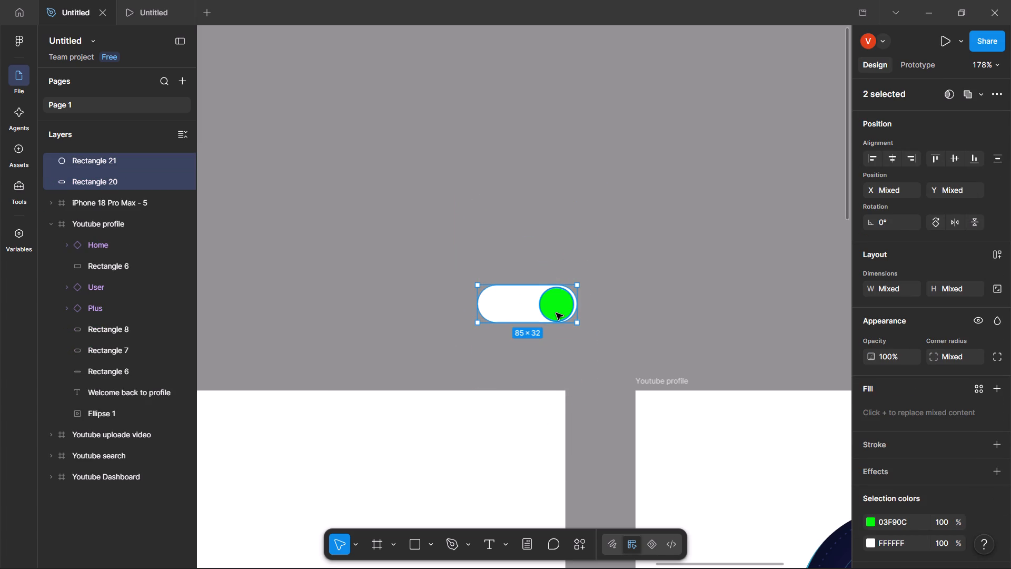
left_click_drag(502, 302, 499, 148)
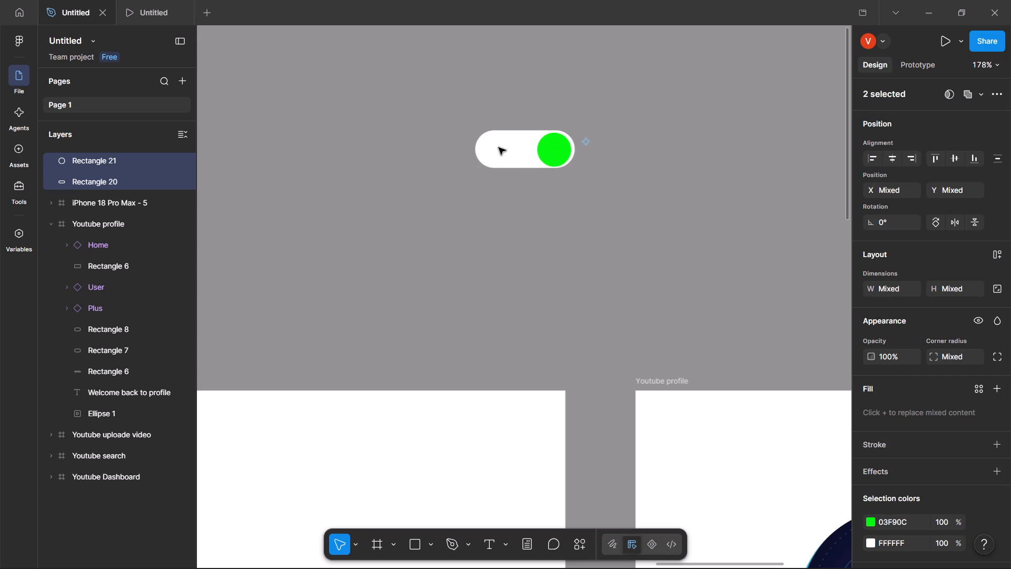
Create one component from the white pill and the green circle together.
left_click(507, 150)
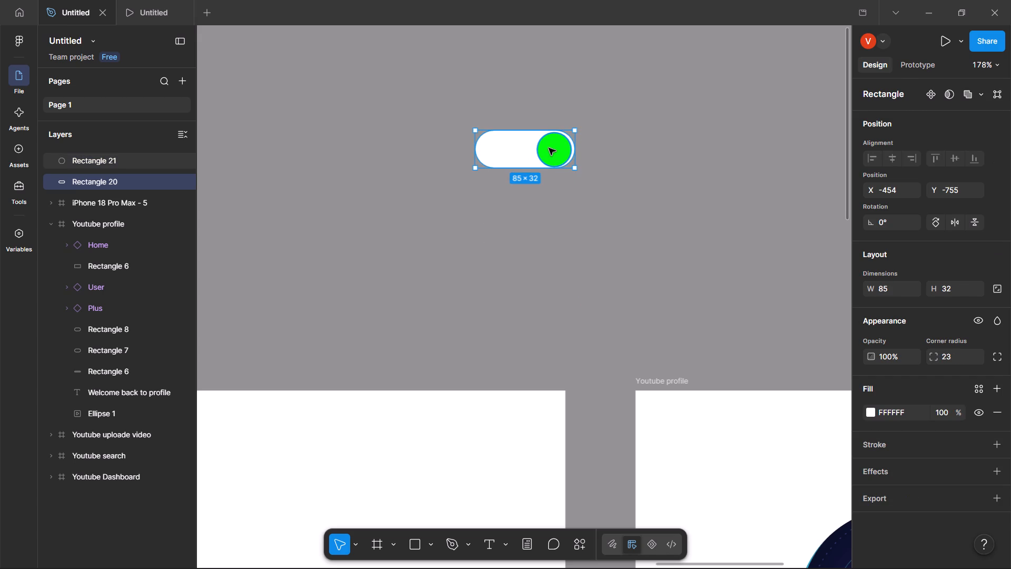
left_click(549, 148, "shift")
right_click(493, 148)
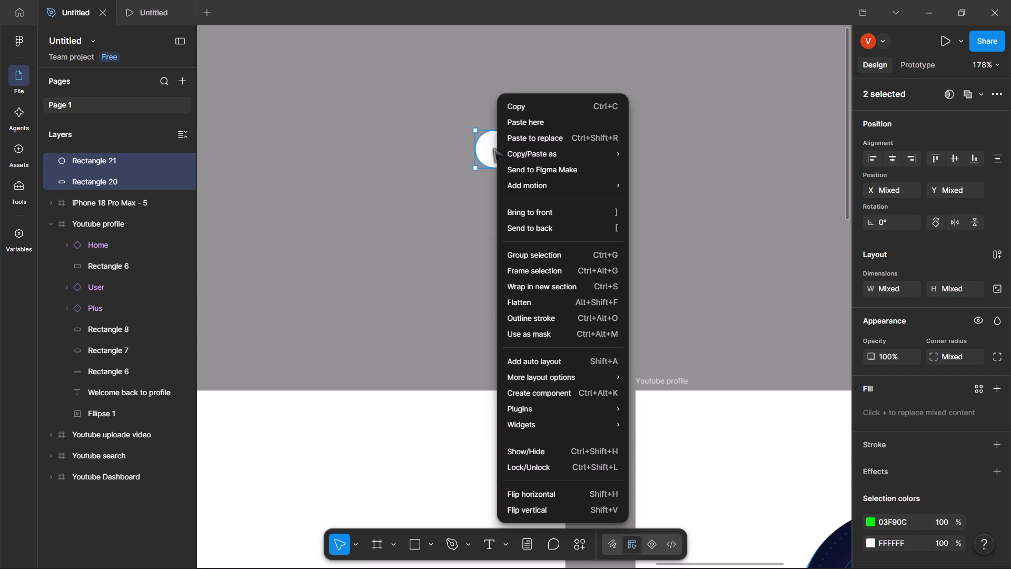
left_click(570, 386)
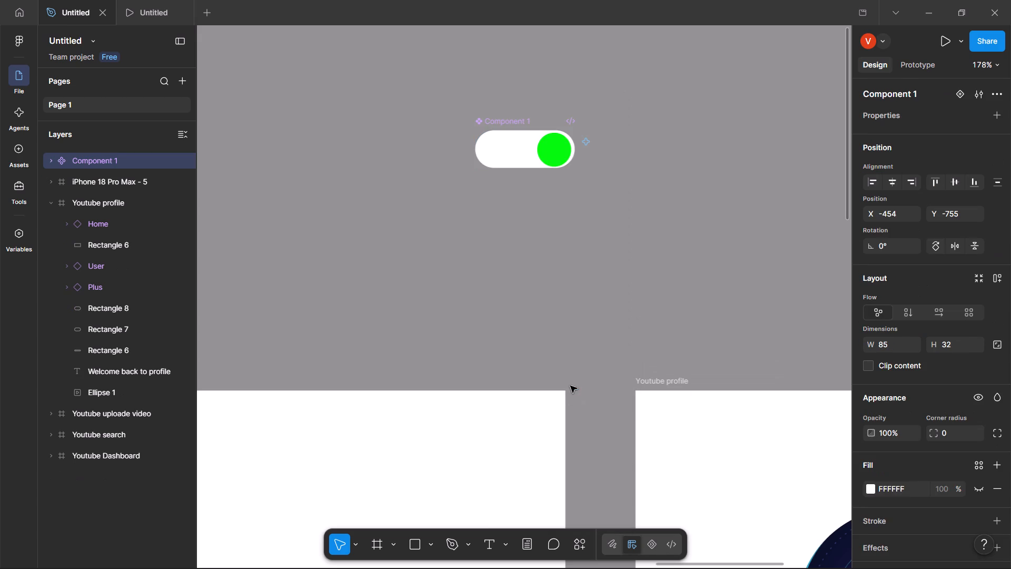
Add a second variant to the toggle switch component.
left_click(510, 150)
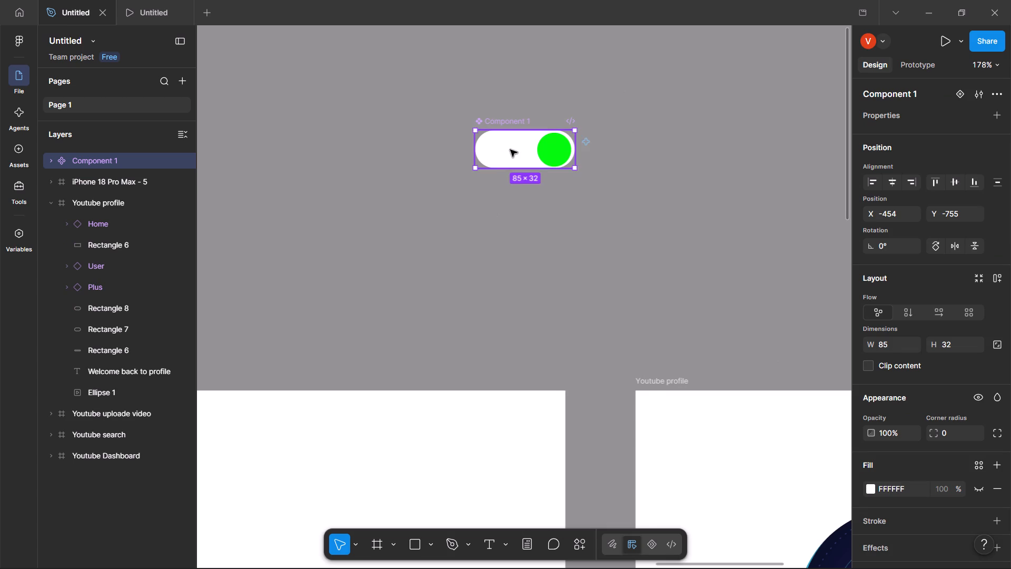
right_click(510, 150)
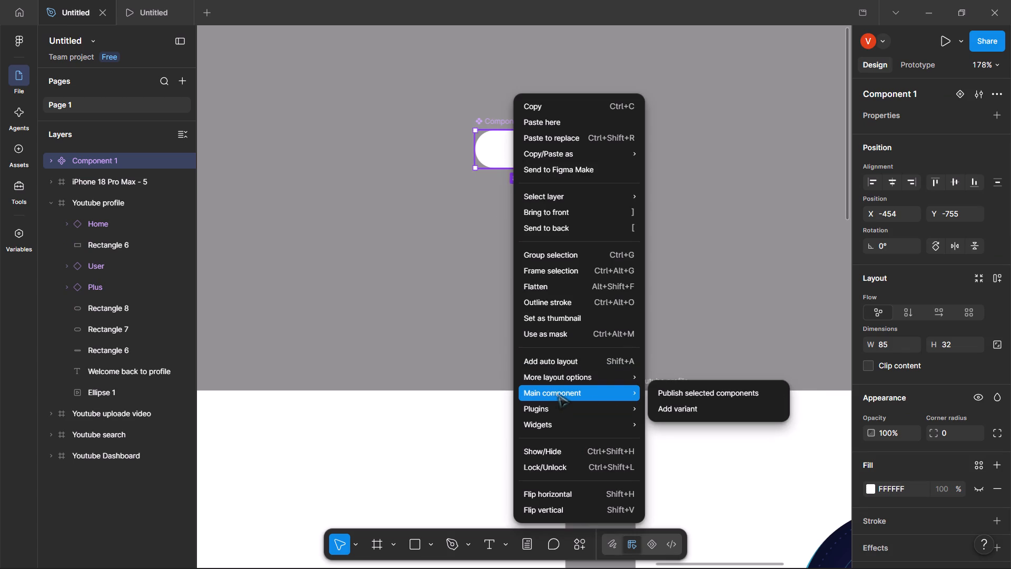
left_click(678, 410)
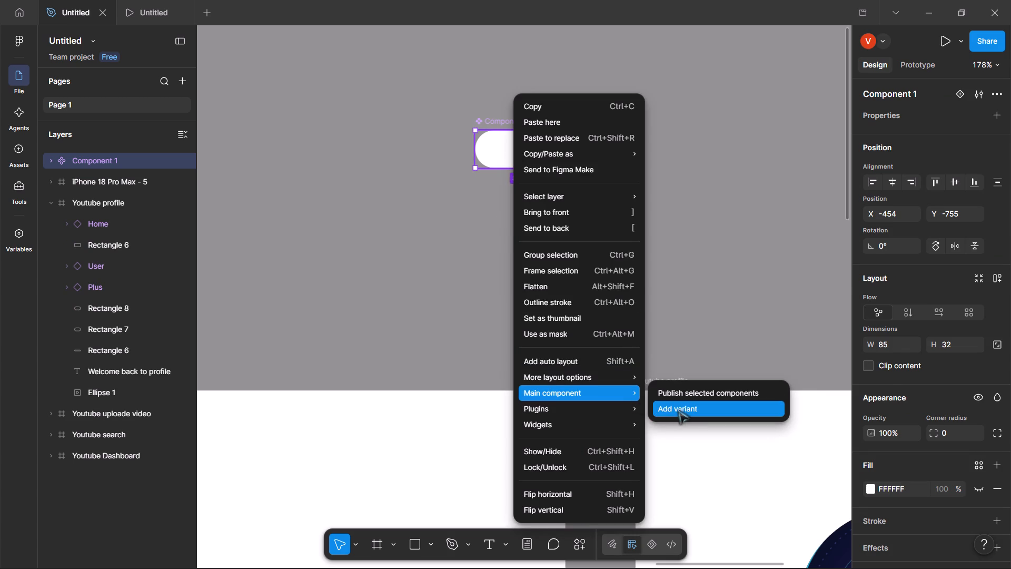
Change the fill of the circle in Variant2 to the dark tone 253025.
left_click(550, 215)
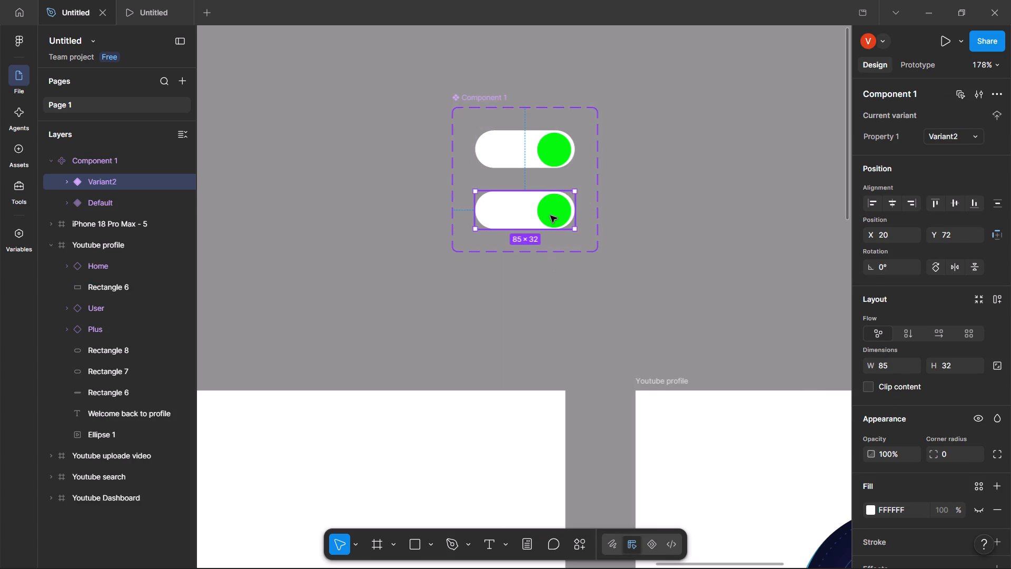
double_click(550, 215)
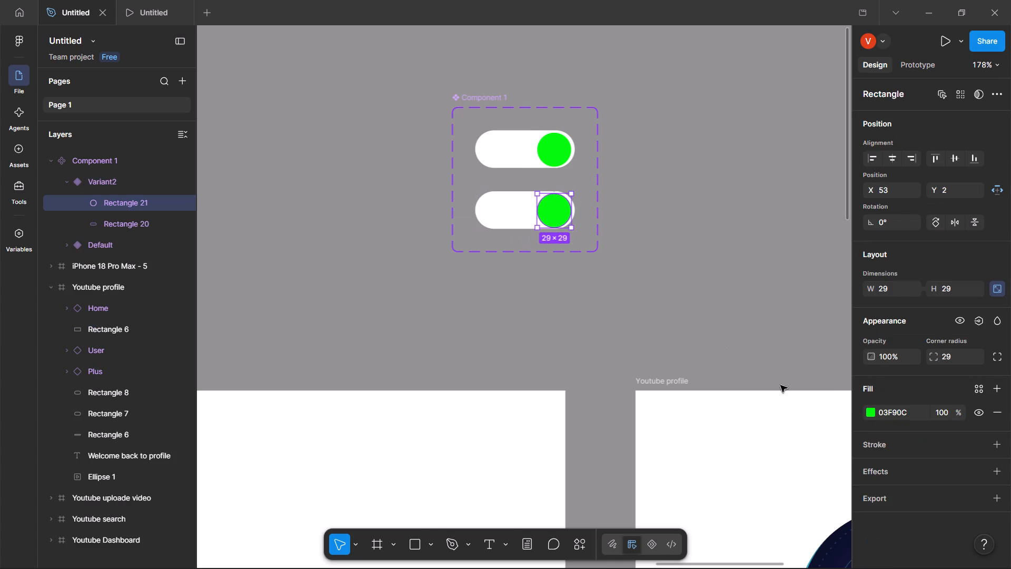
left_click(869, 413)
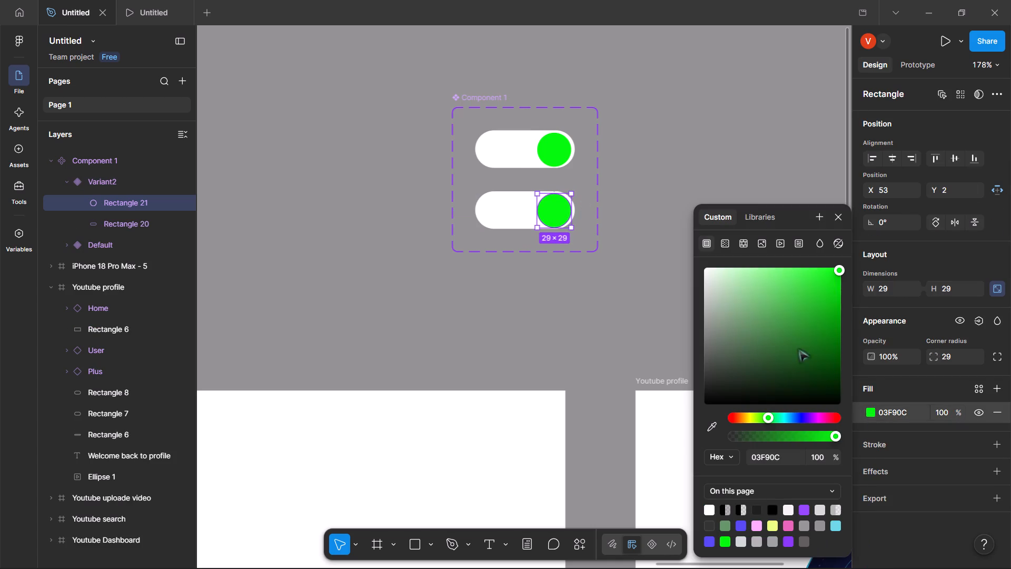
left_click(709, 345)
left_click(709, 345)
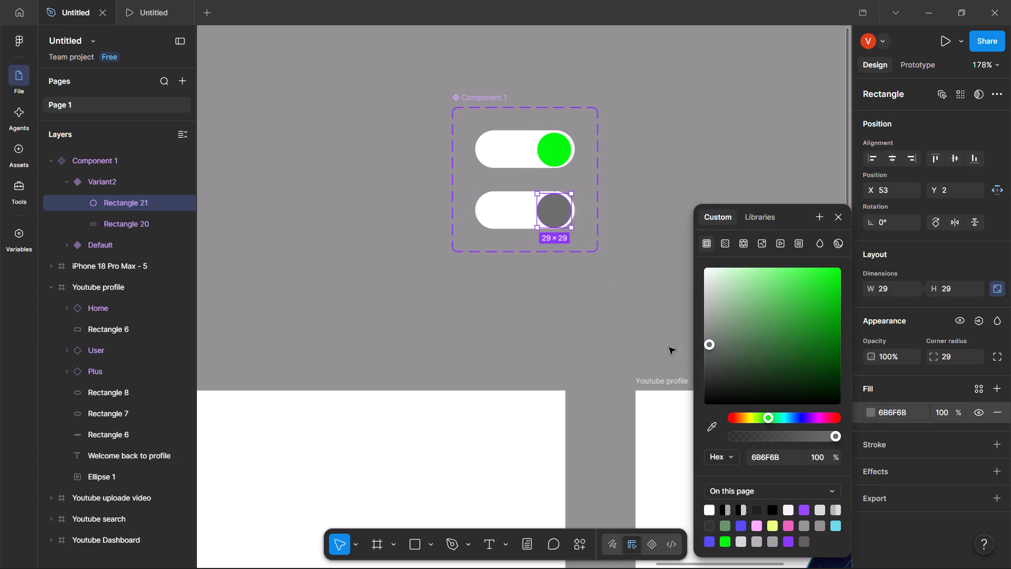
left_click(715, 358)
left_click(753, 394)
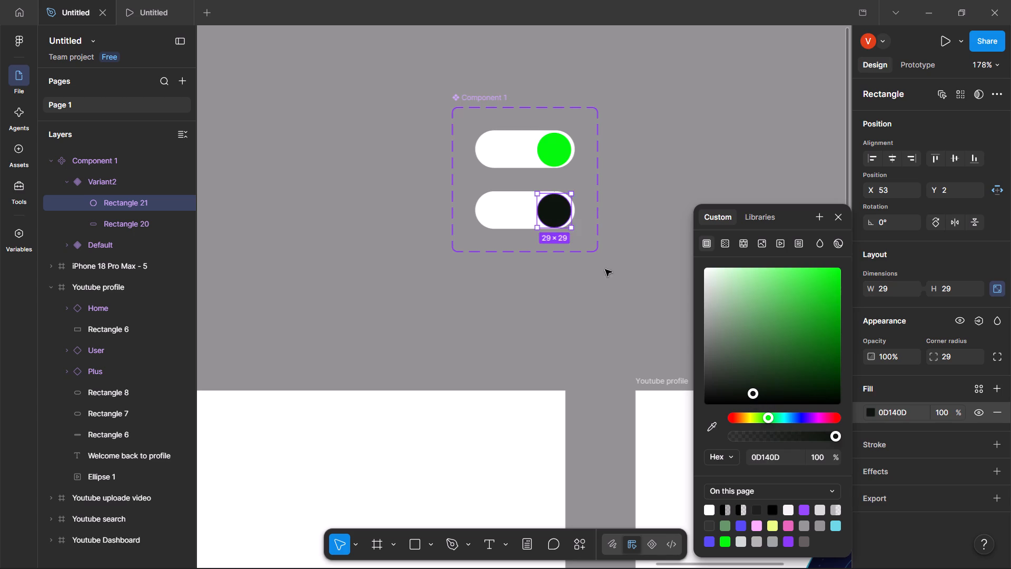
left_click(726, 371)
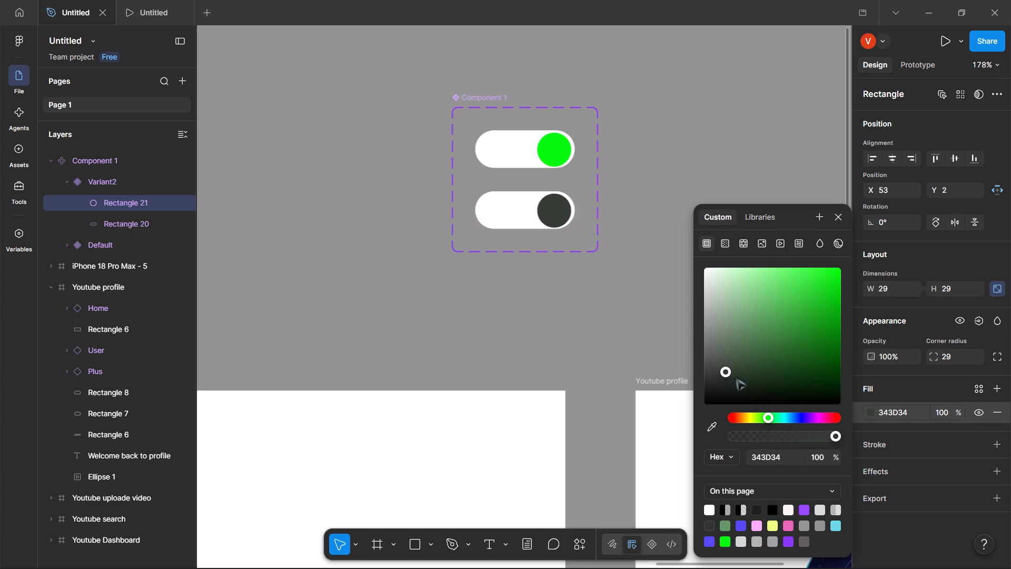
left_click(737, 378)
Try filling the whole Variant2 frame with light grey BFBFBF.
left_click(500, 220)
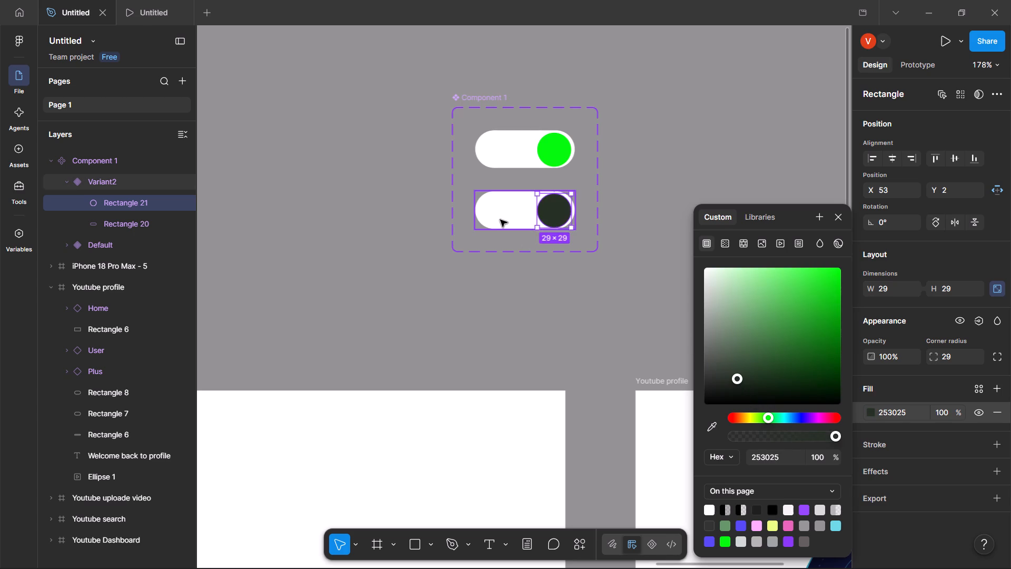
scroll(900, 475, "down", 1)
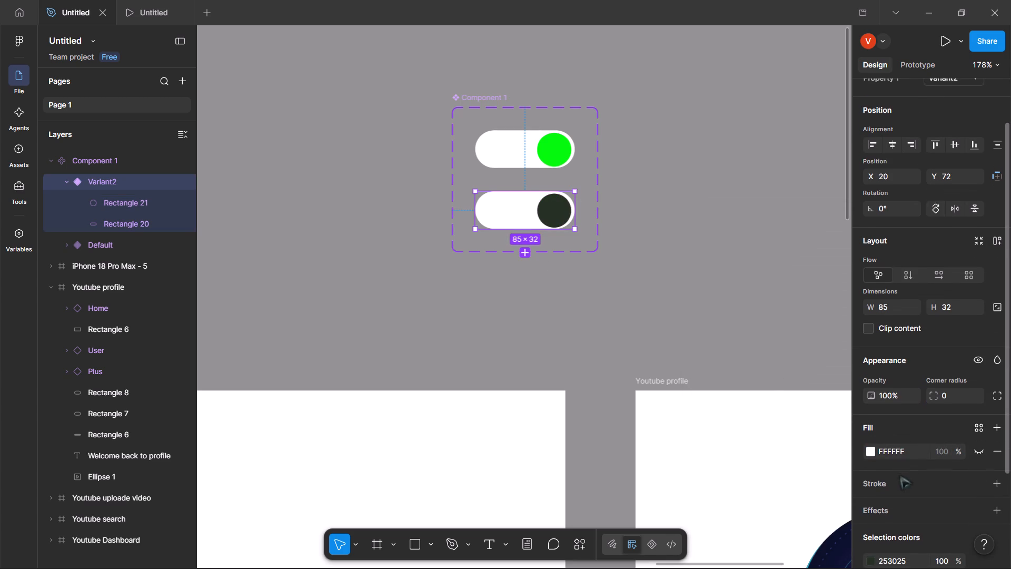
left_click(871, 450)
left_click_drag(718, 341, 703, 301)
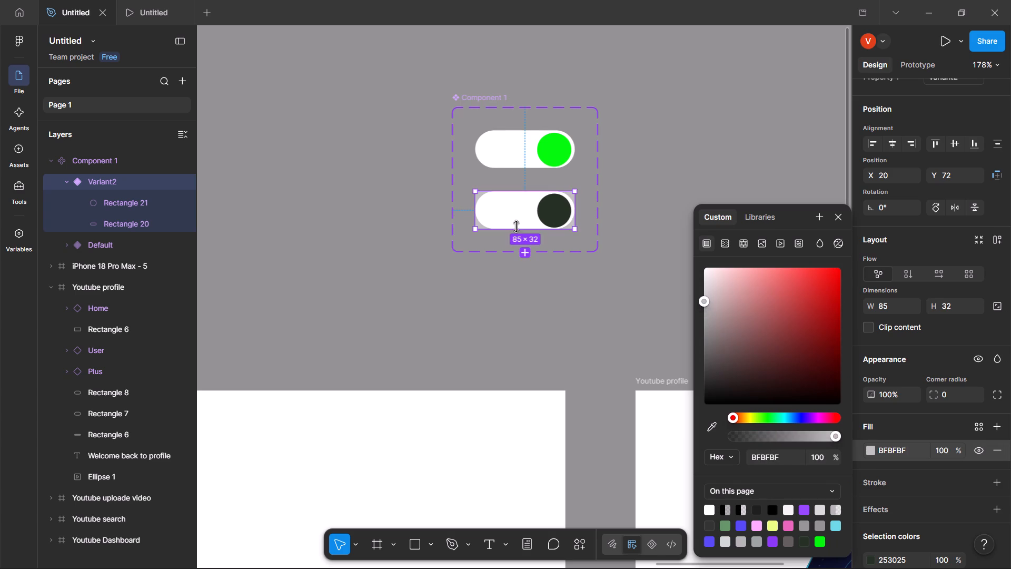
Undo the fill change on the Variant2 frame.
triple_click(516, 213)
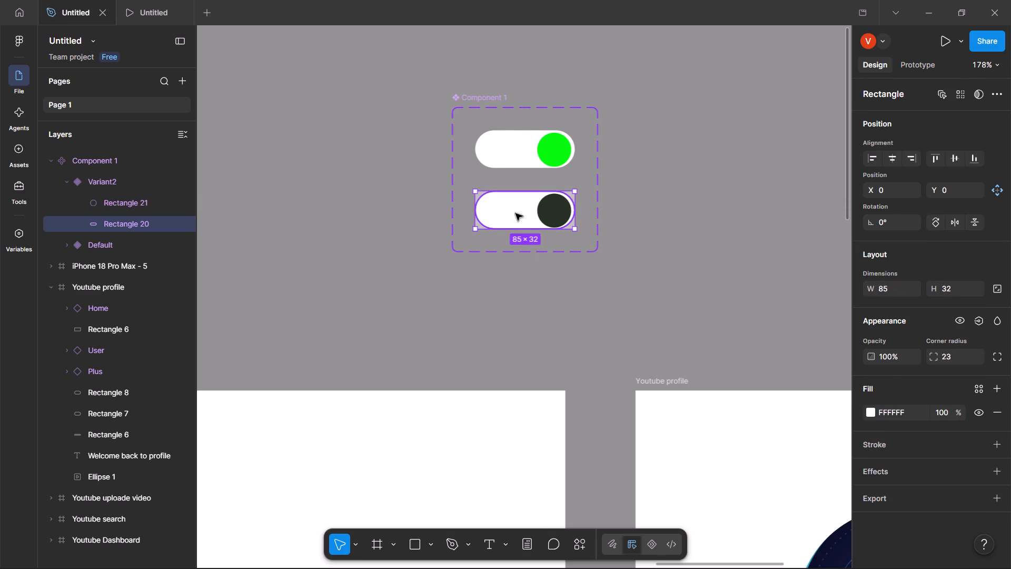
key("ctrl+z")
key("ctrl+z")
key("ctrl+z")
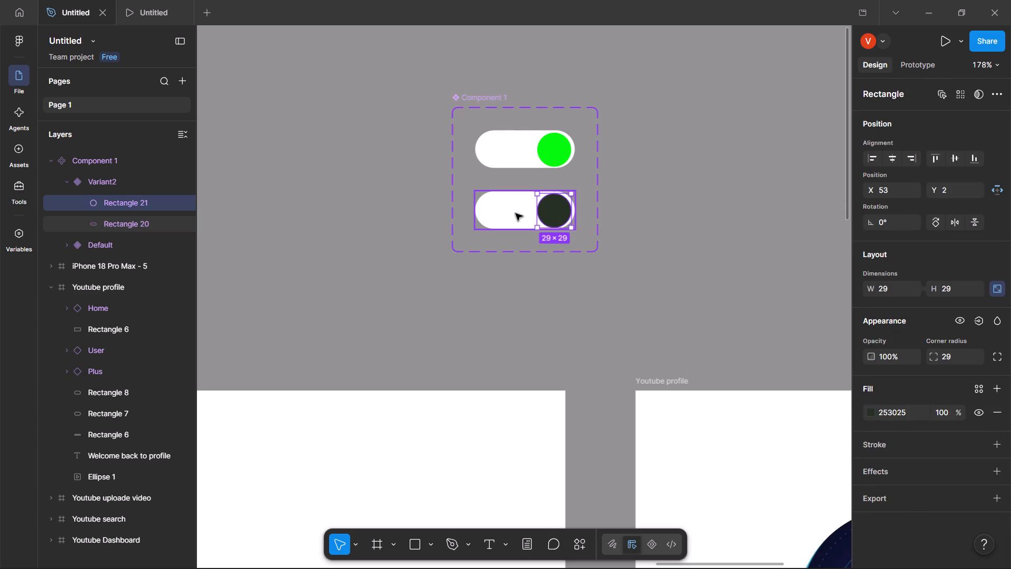
Set the fill of the pill rectangle inside Variant2 to grey 9F9C9C.
left_click(878, 413)
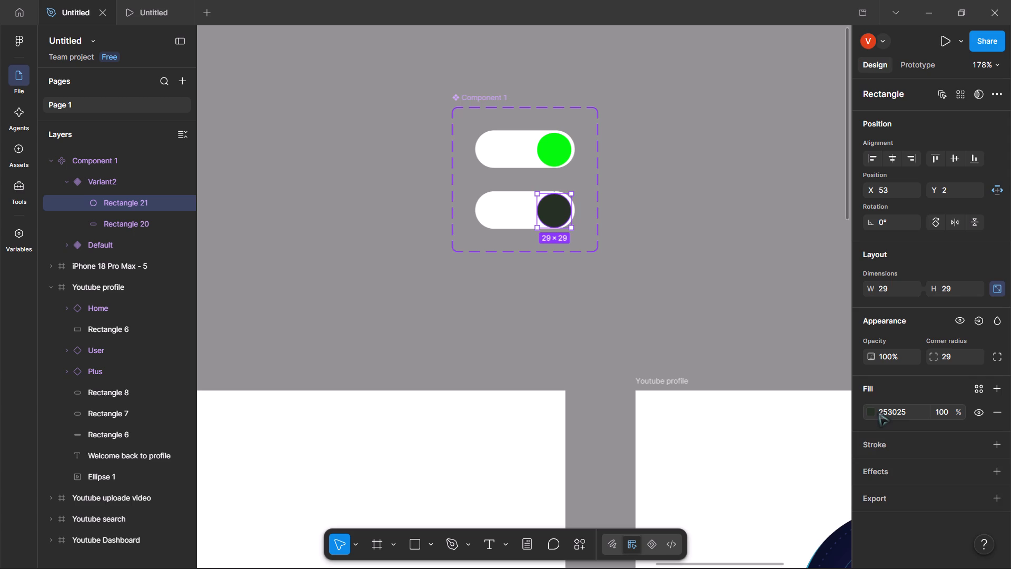
left_click(479, 222)
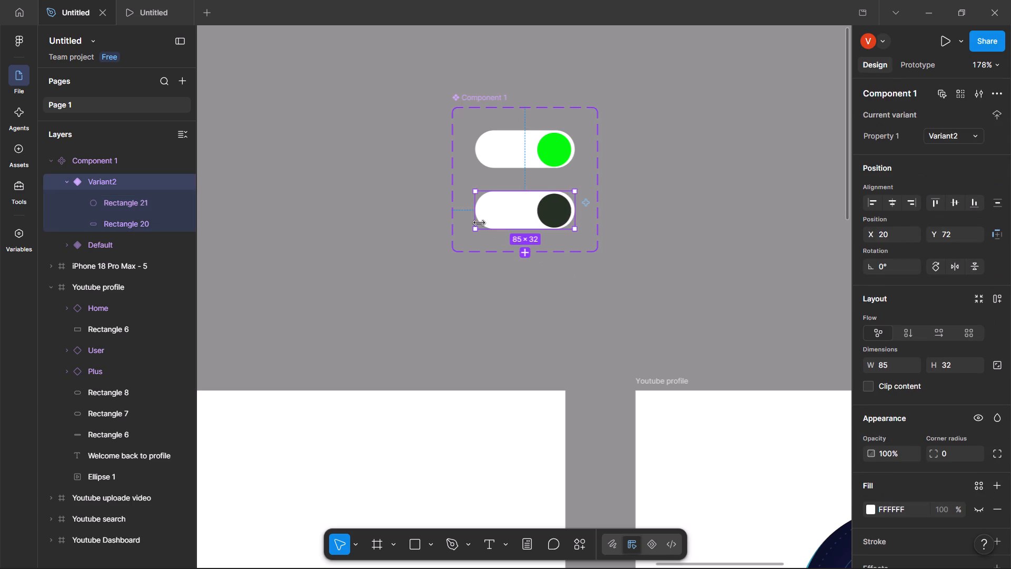
double_click(512, 210)
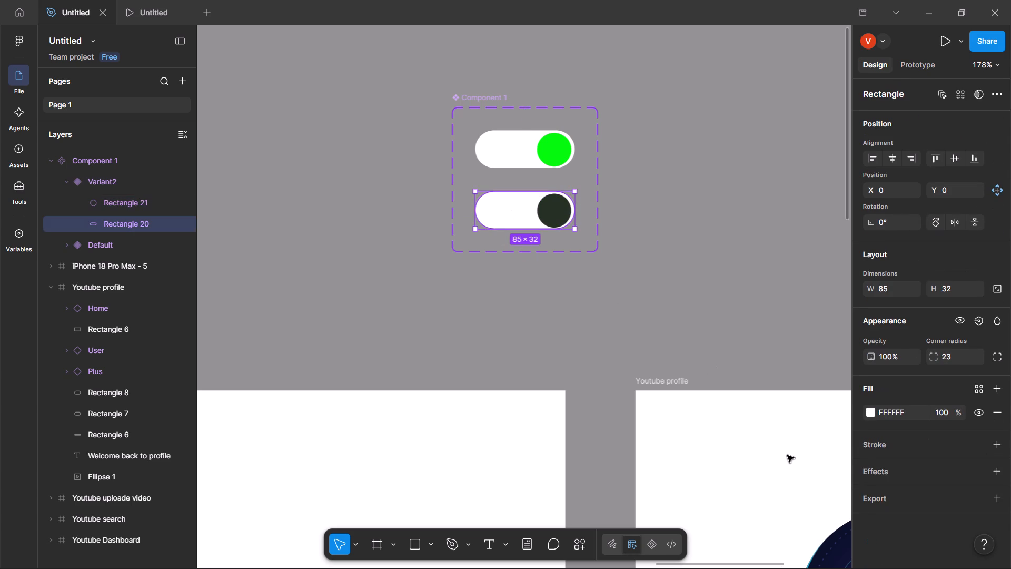
left_click(876, 414)
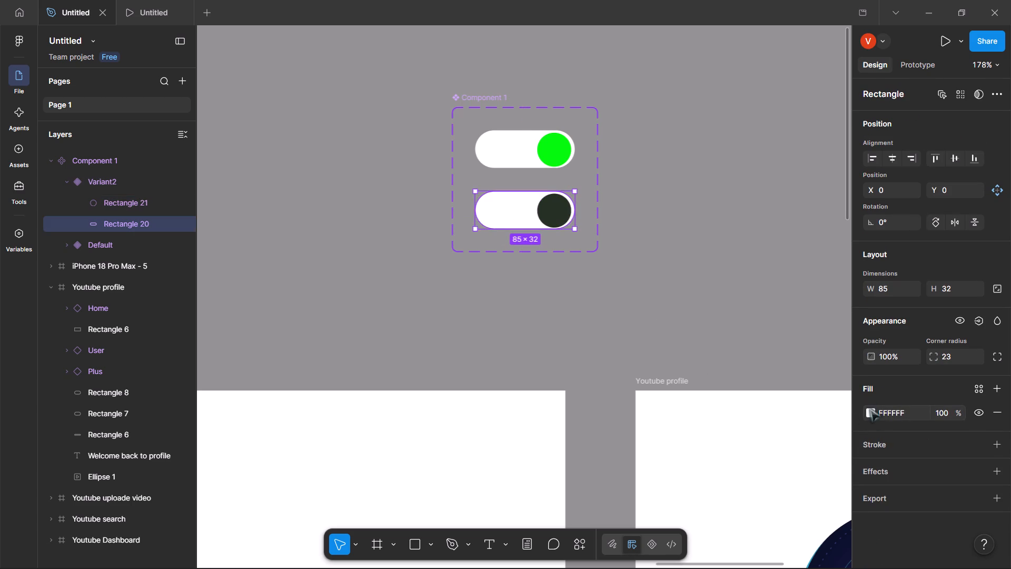
left_click(870, 409)
left_click(762, 326)
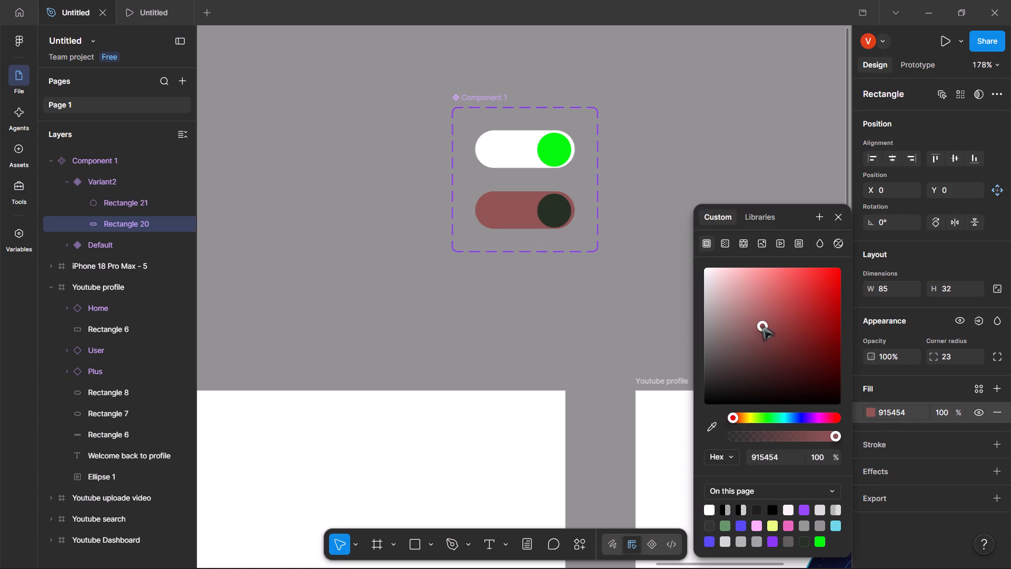
left_click_drag(738, 306, 710, 332)
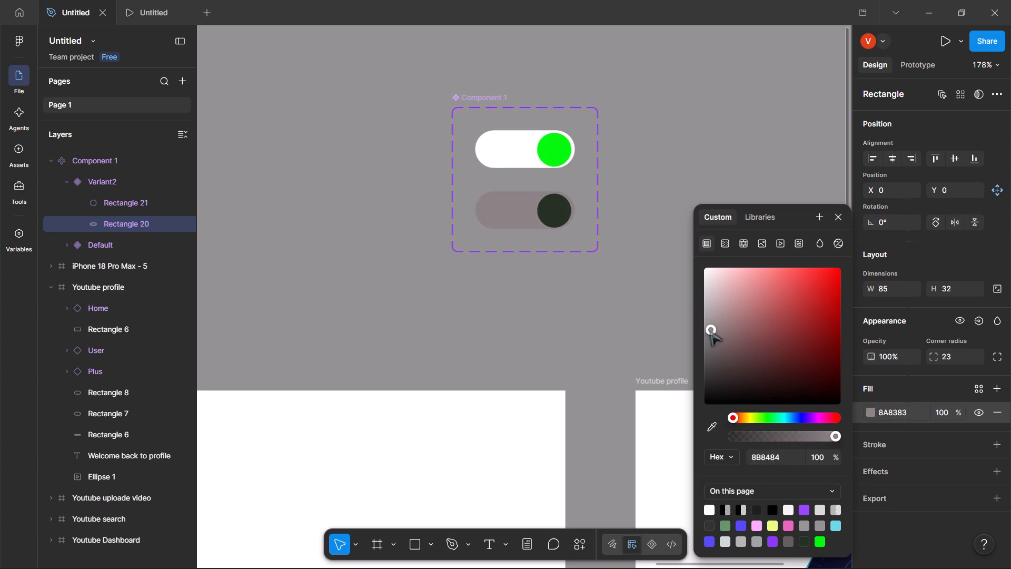
left_click_drag(710, 332, 711, 350)
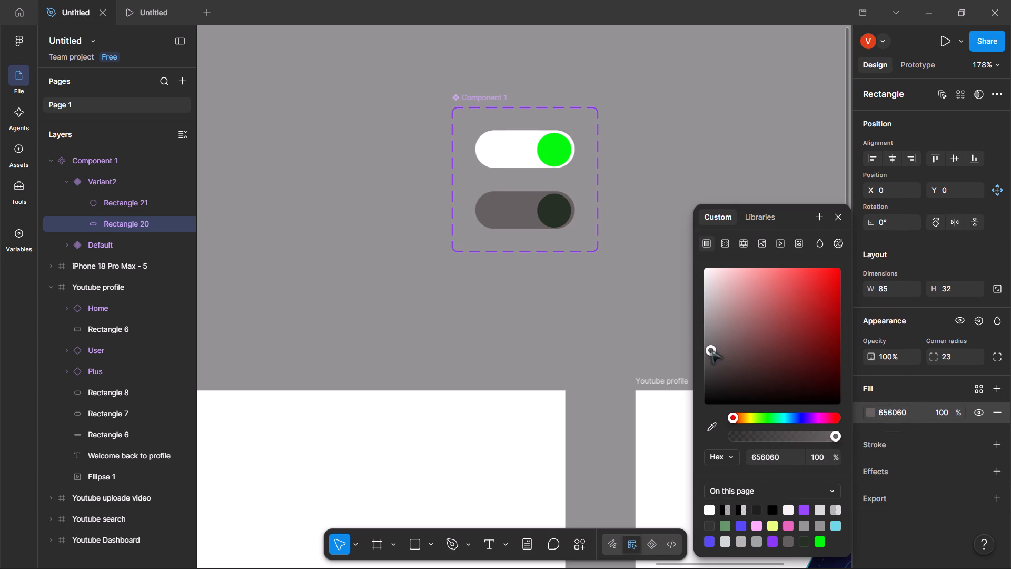
left_click_drag(714, 344, 707, 320)
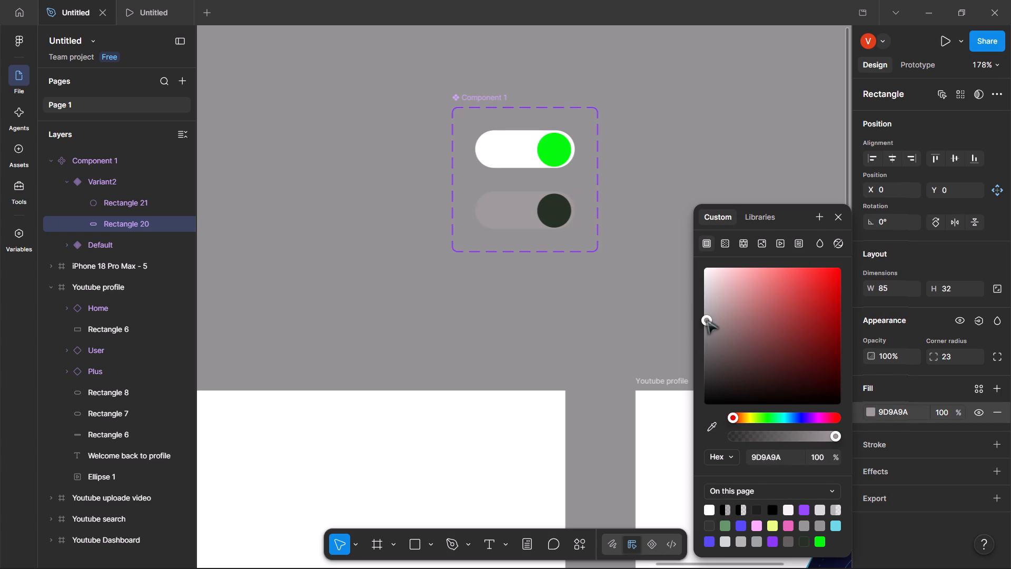
left_click_drag(707, 320, 707, 319)
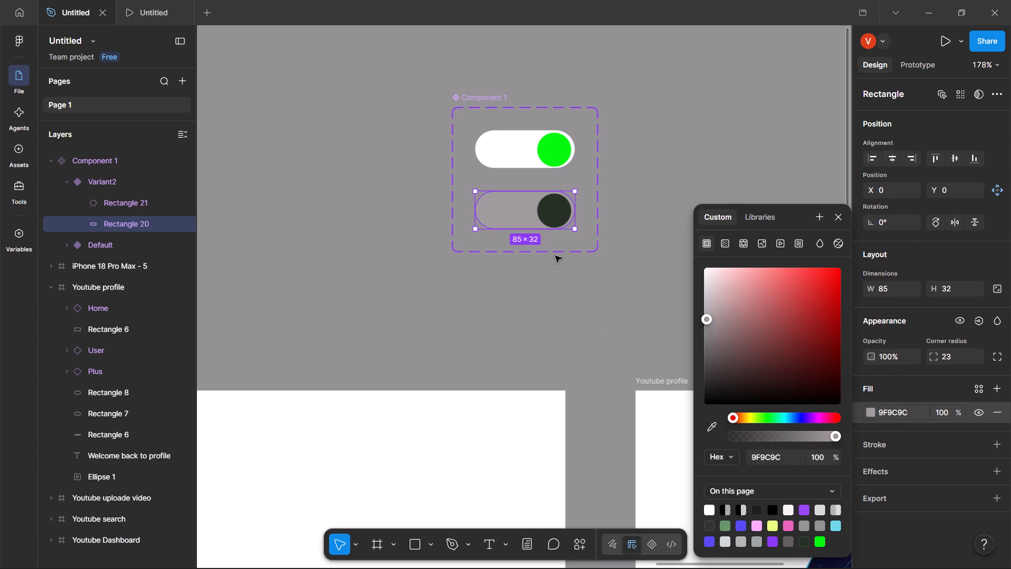
Set the fill of the circle in Variant2 to grey 5A5B5A.
left_click(553, 207)
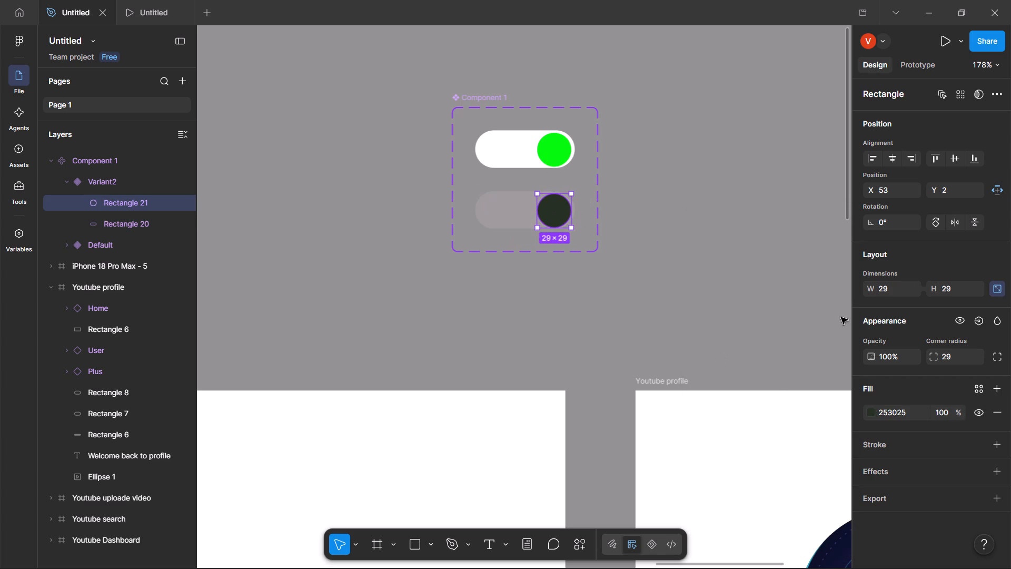
left_click(873, 413)
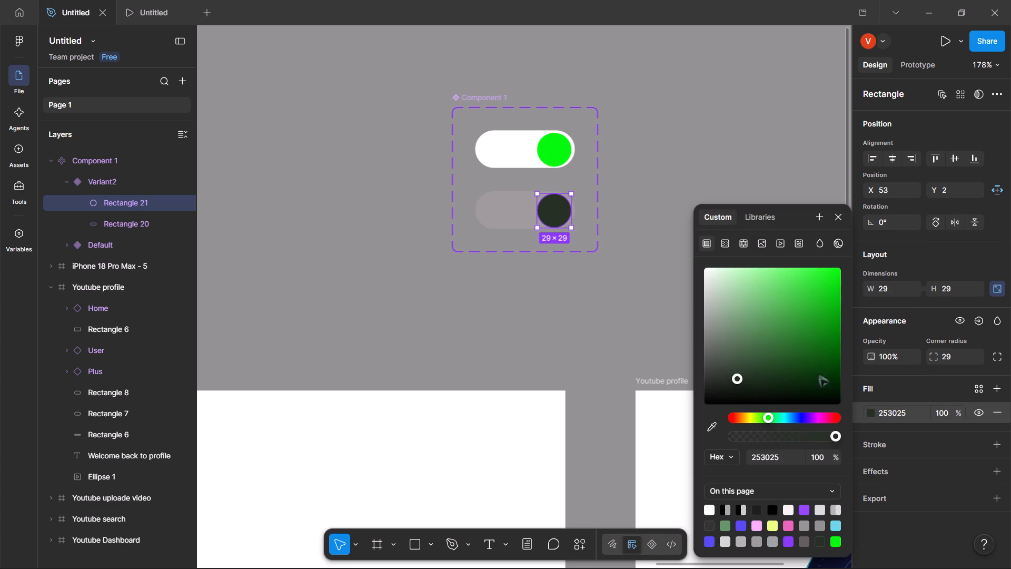
left_click_drag(715, 361, 715, 352)
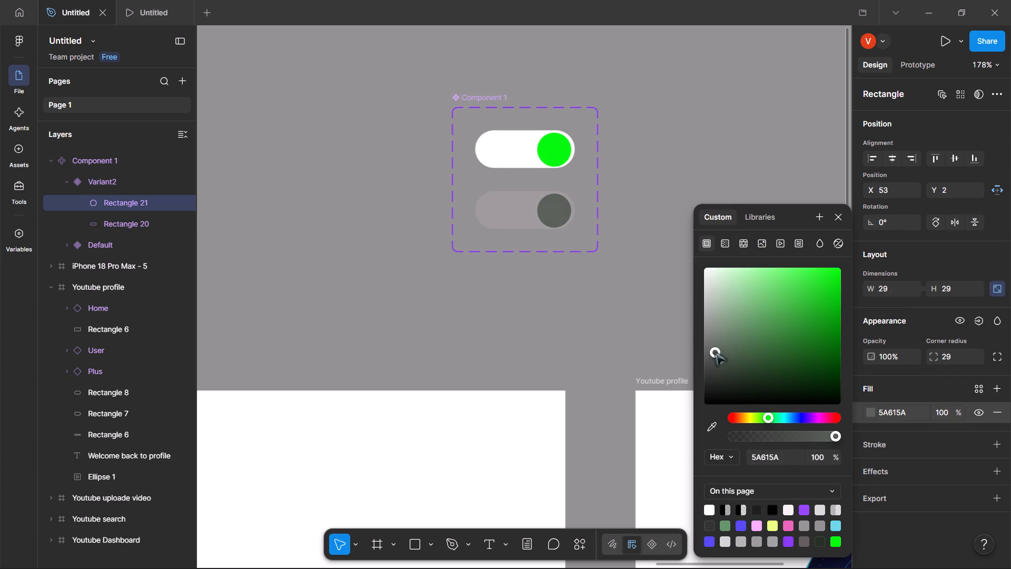
left_click_drag(715, 352, 716, 350)
left_click_drag(716, 350, 707, 355)
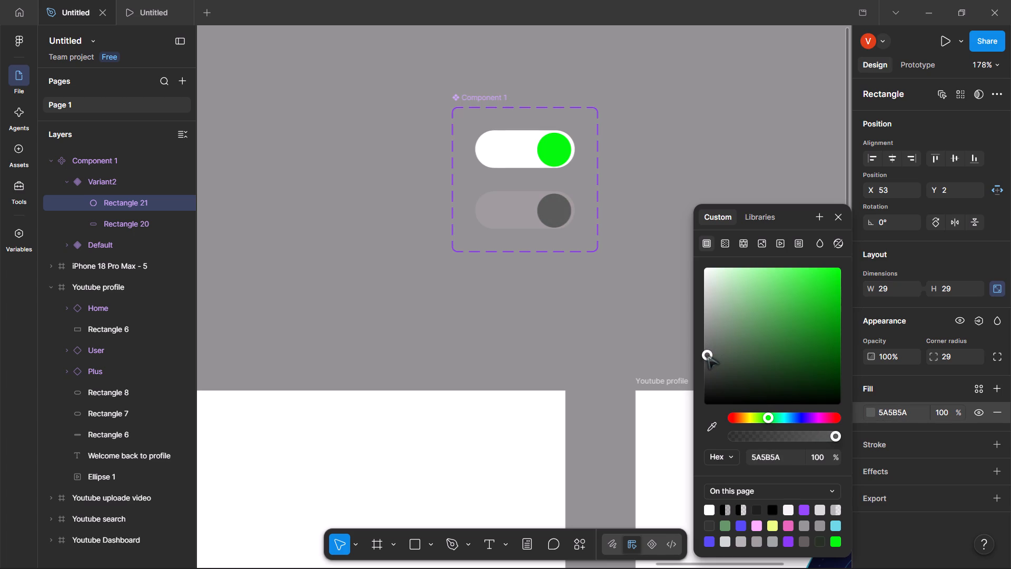
Change the fill of the pill rectangle inside Variant2 to brownish grey 837676.
left_click(496, 208)
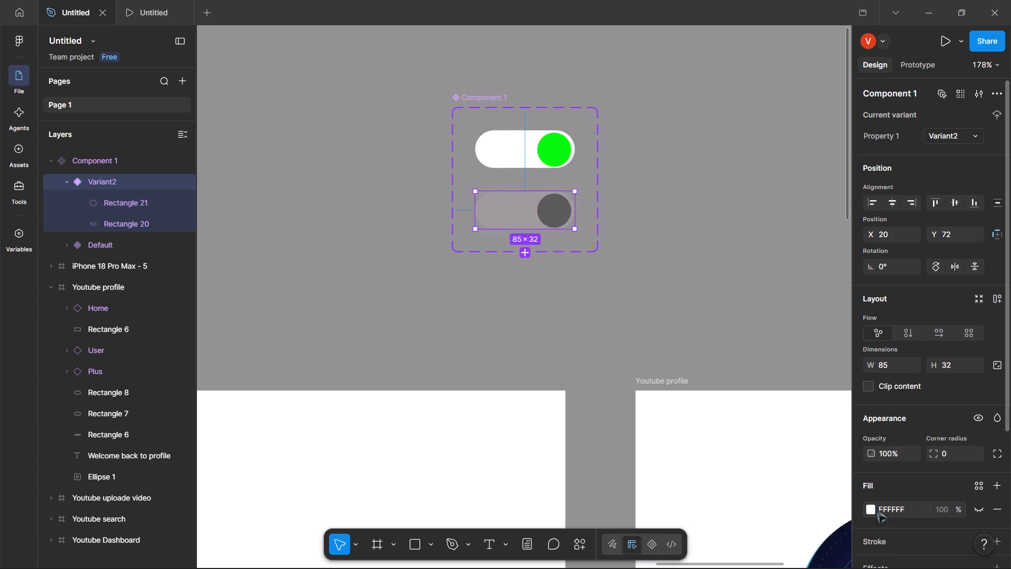
double_click(499, 216)
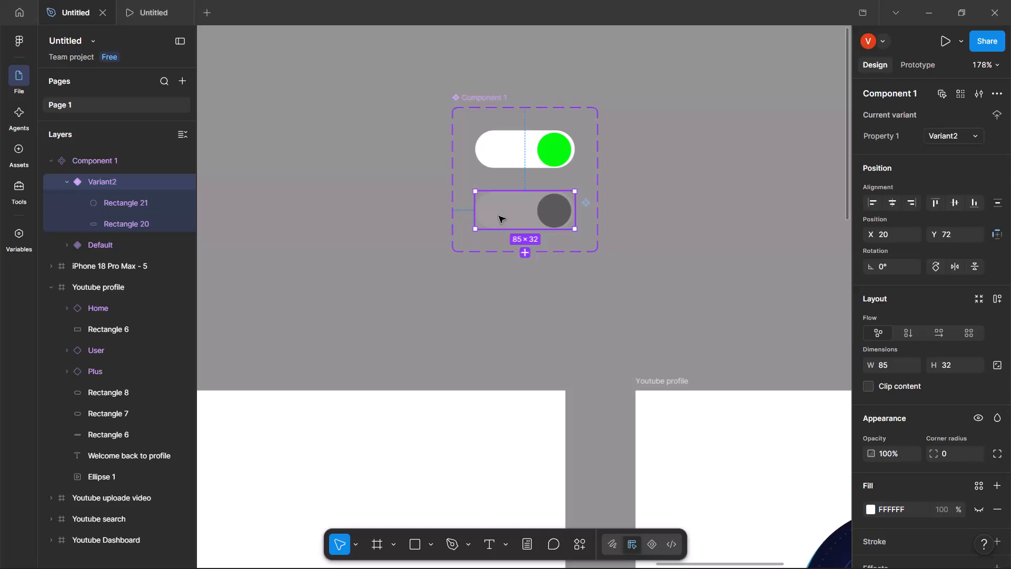
left_click(870, 419)
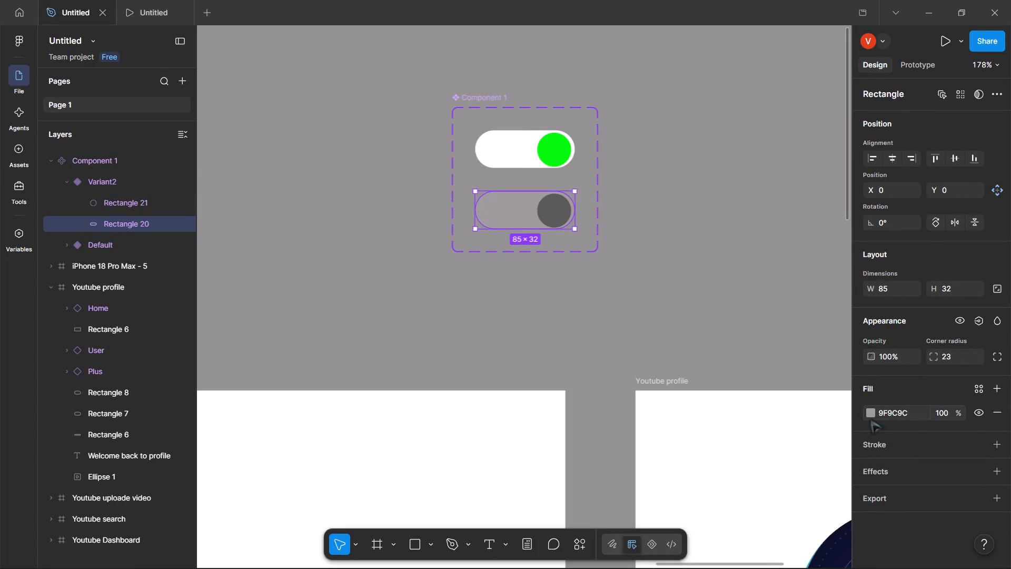
left_click_drag(868, 405, 874, 416)
left_click(874, 416)
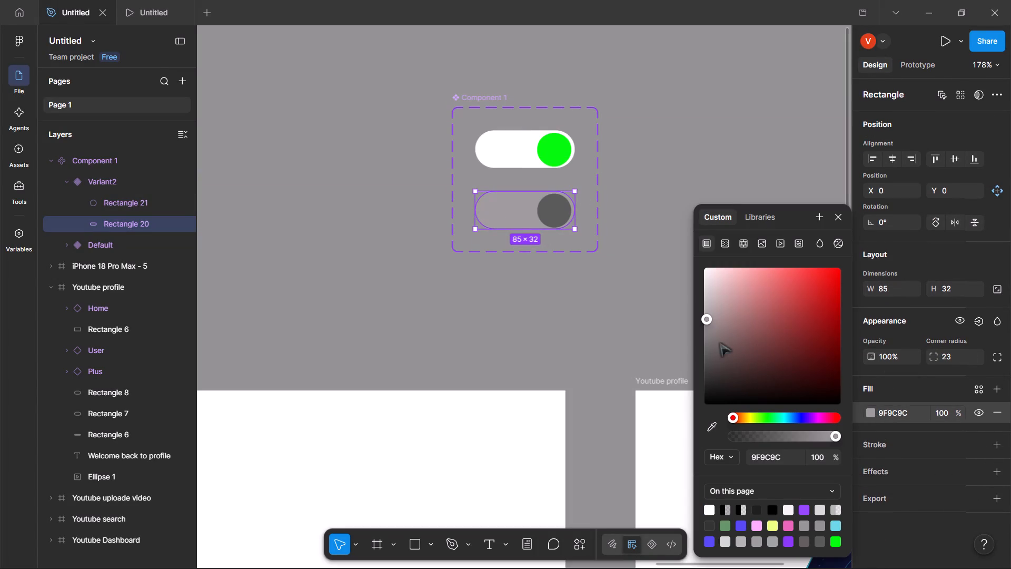
left_click_drag(720, 342, 718, 334)
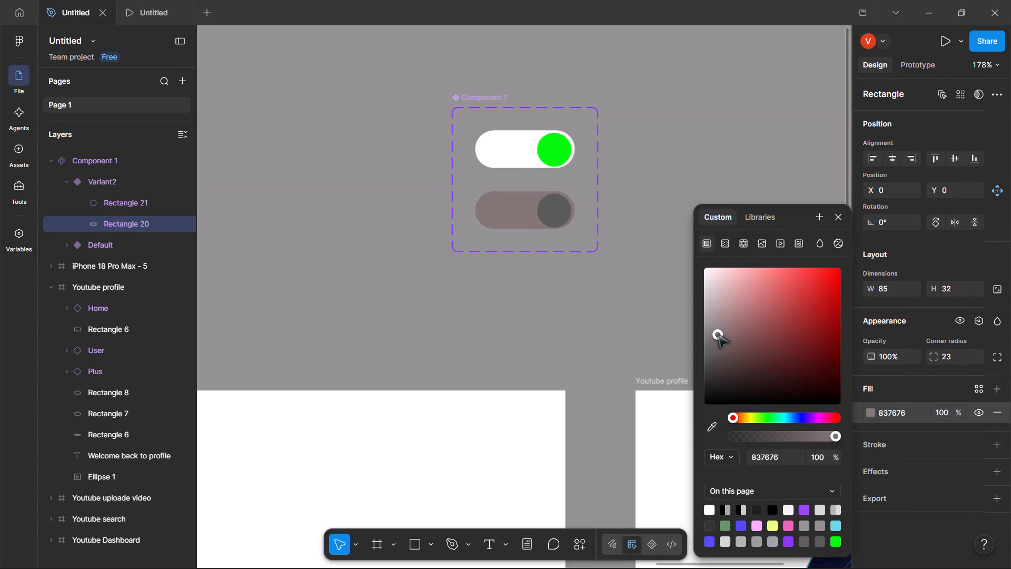
left_click_drag(718, 334, 718, 334)
left_click(539, 290)
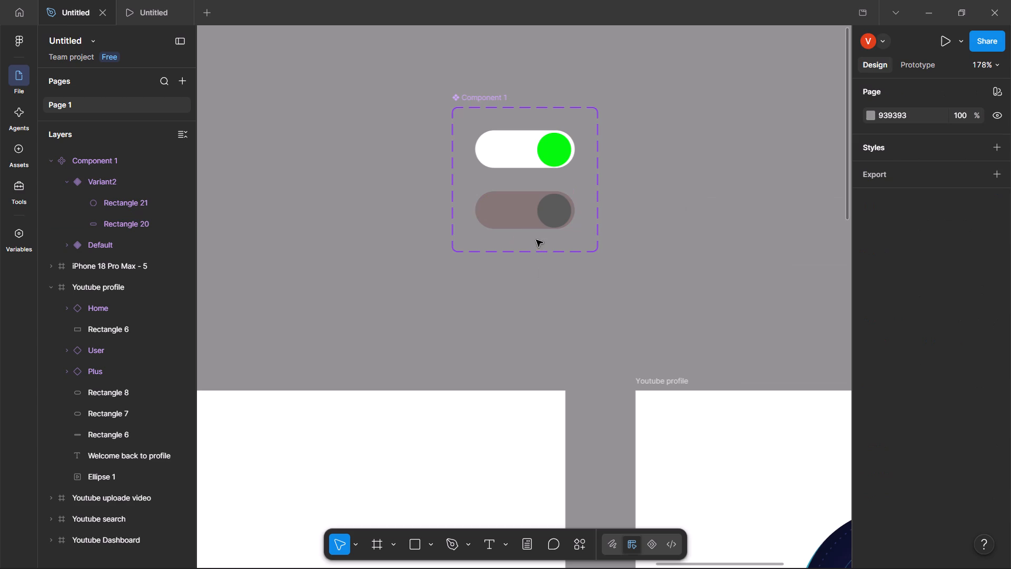
Add an on-tap prototype interaction from the Default toggle that changes it to Variant2 with Instant animation.
left_click(546, 208)
left_click(547, 208)
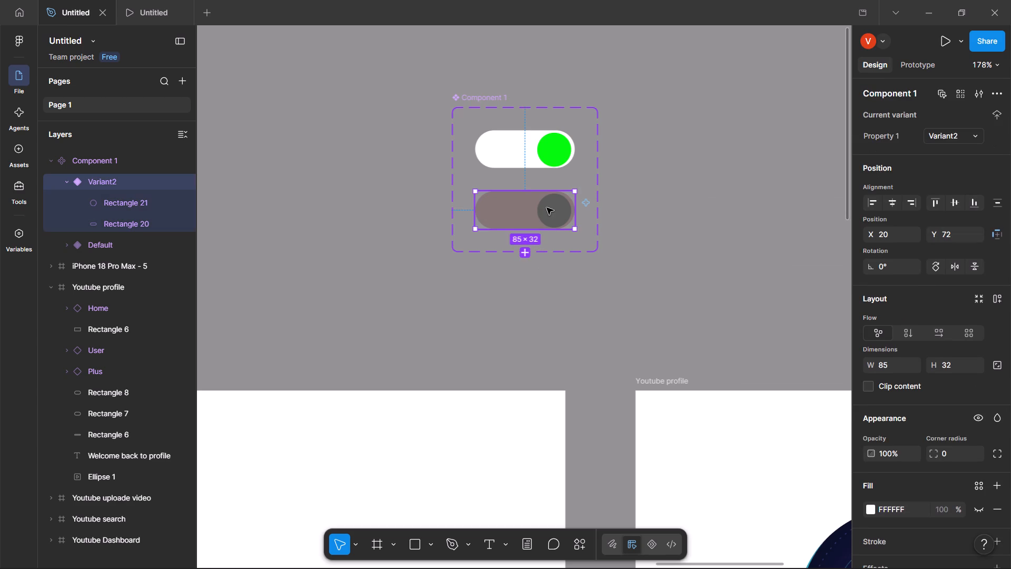
left_click(547, 208)
left_click(529, 152)
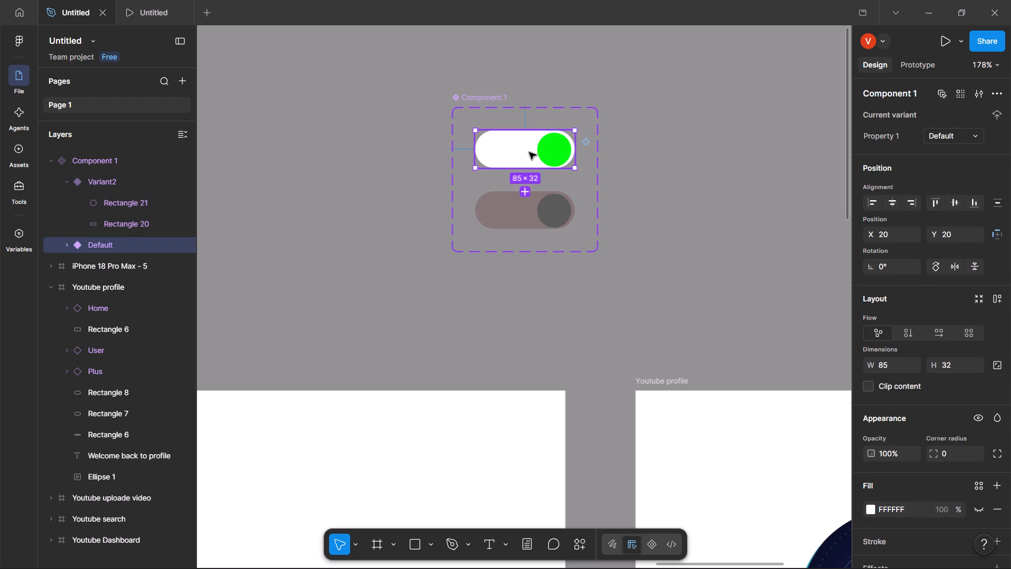
left_click(917, 58)
left_click(917, 58)
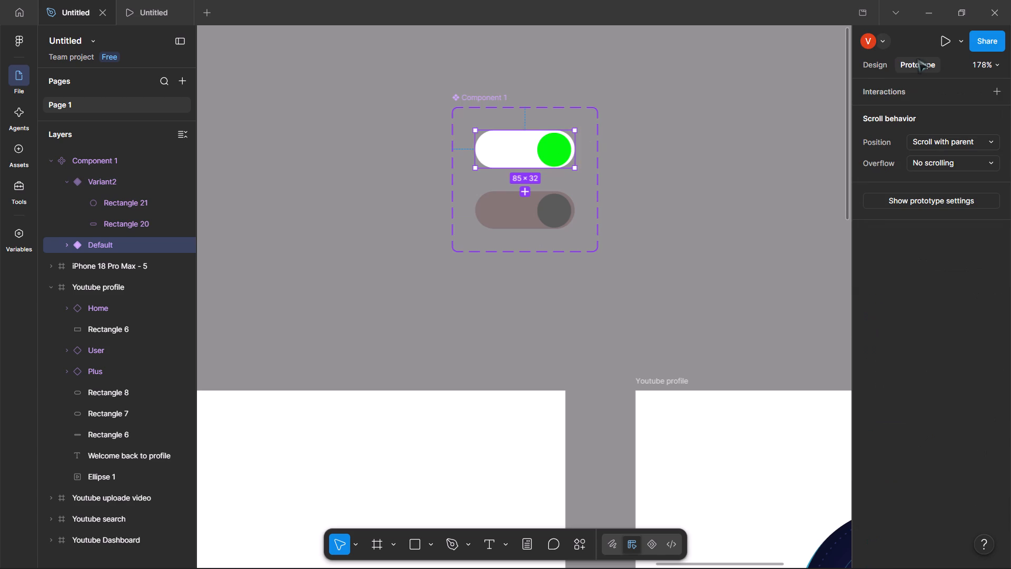
left_click(512, 161)
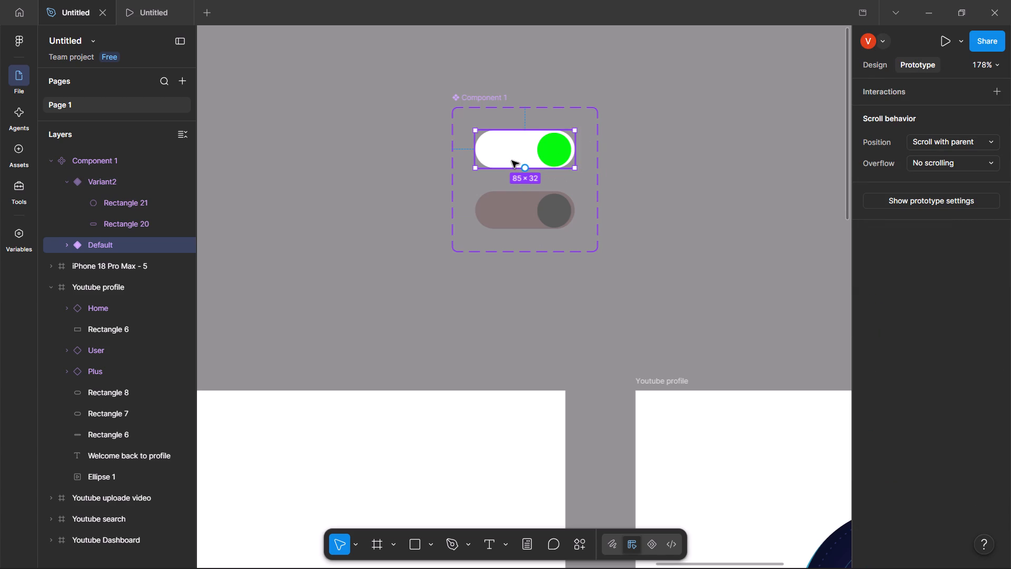
left_click_drag(523, 166, 521, 195)
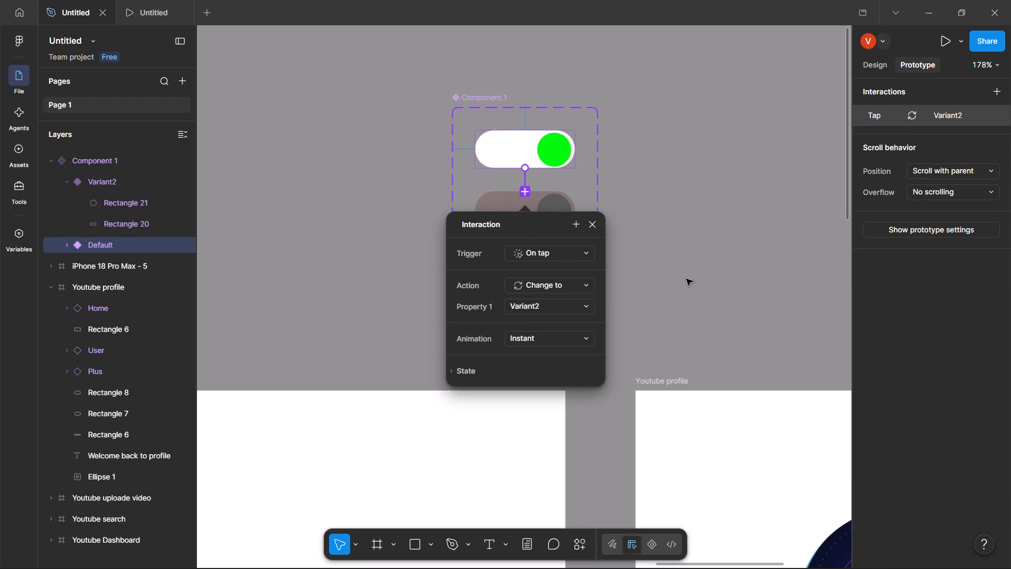
left_click(686, 279)
Move the grey Variant2 toggle out of Component 1 into the upper-left corner of the Youtube profile frame.
left_click(506, 208)
left_click_drag(506, 208, 672, 415)
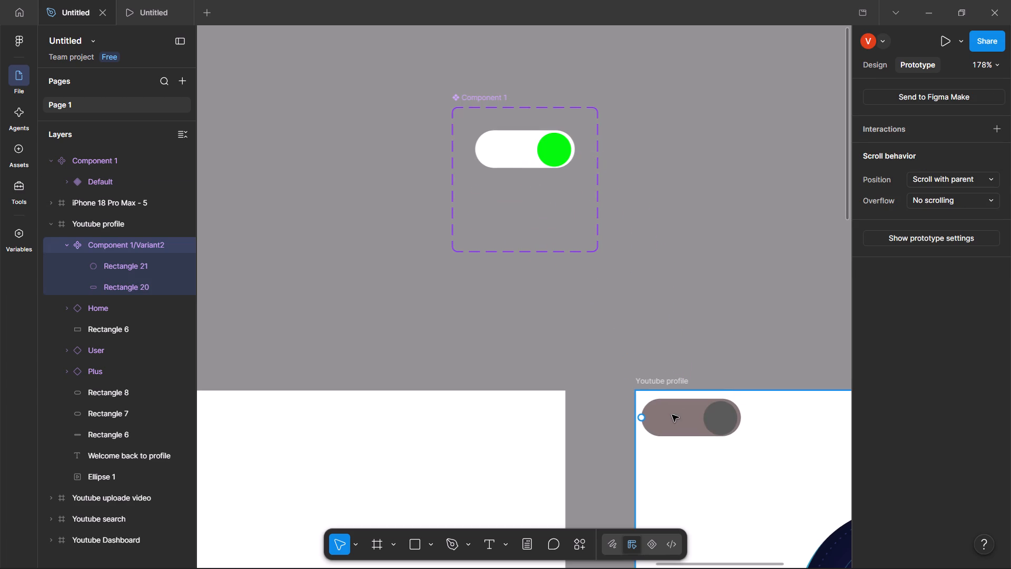
left_click_drag(672, 415, 674, 419)
scroll(674, 419, "down", 1)
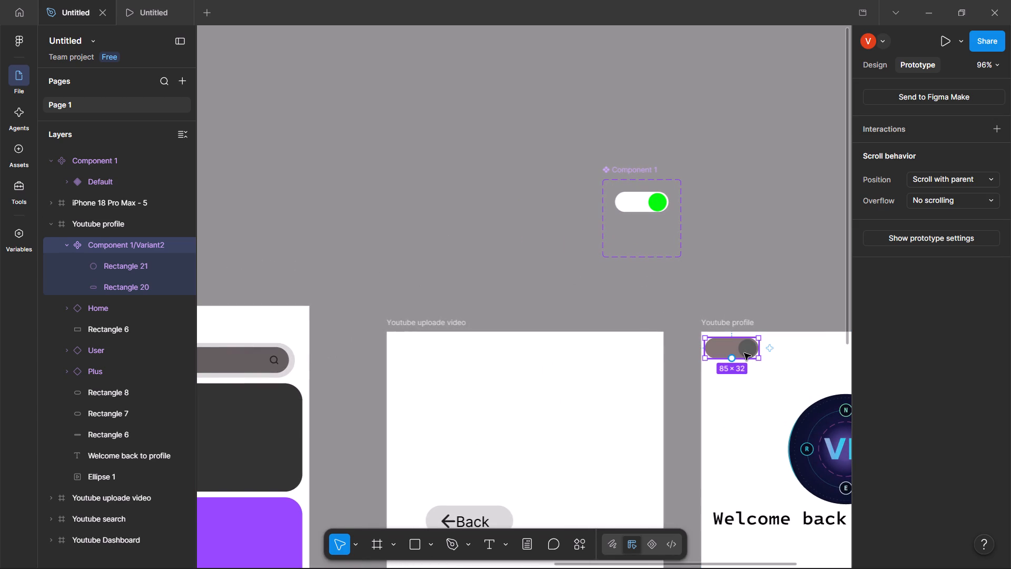
left_click_drag(744, 353, 741, 356)
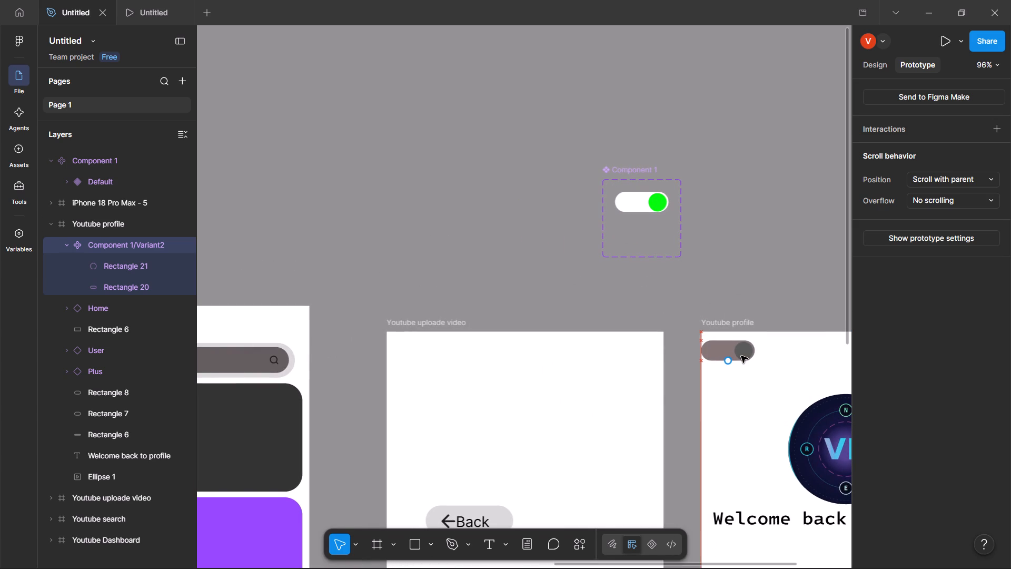
left_click_drag(741, 356, 749, 352)
left_click(749, 352)
left_click(751, 349)
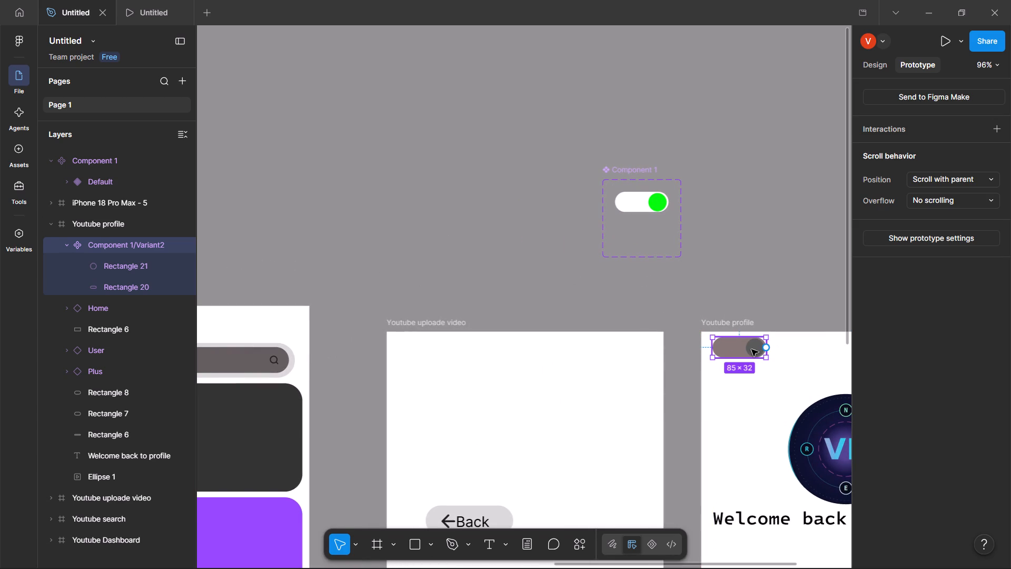
Add a tap interaction from the moved toggle's grey circle to Rectangle 20, plus a drag interaction with no destination.
triple_click(750, 349)
left_click(754, 349)
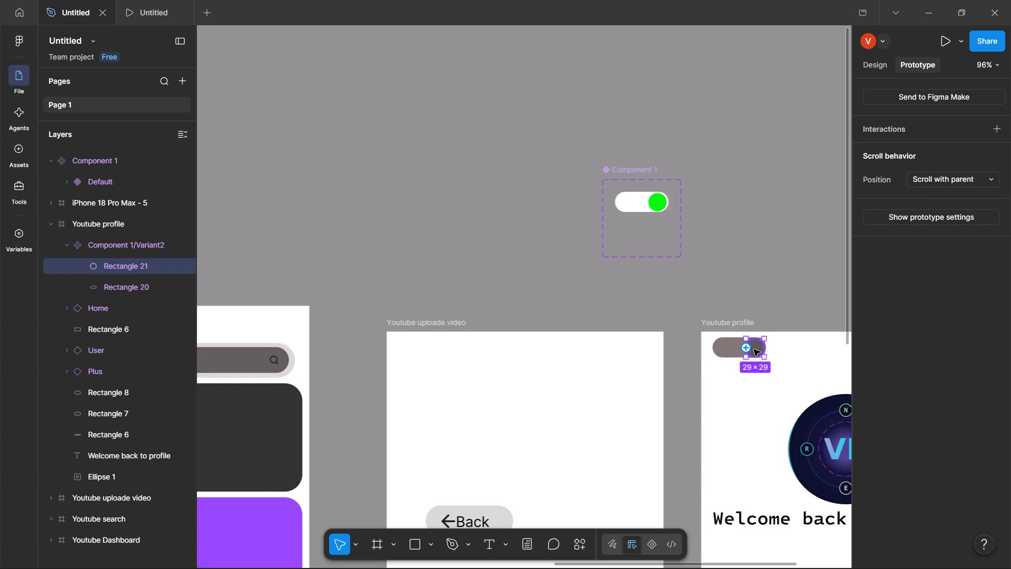
left_click(754, 351)
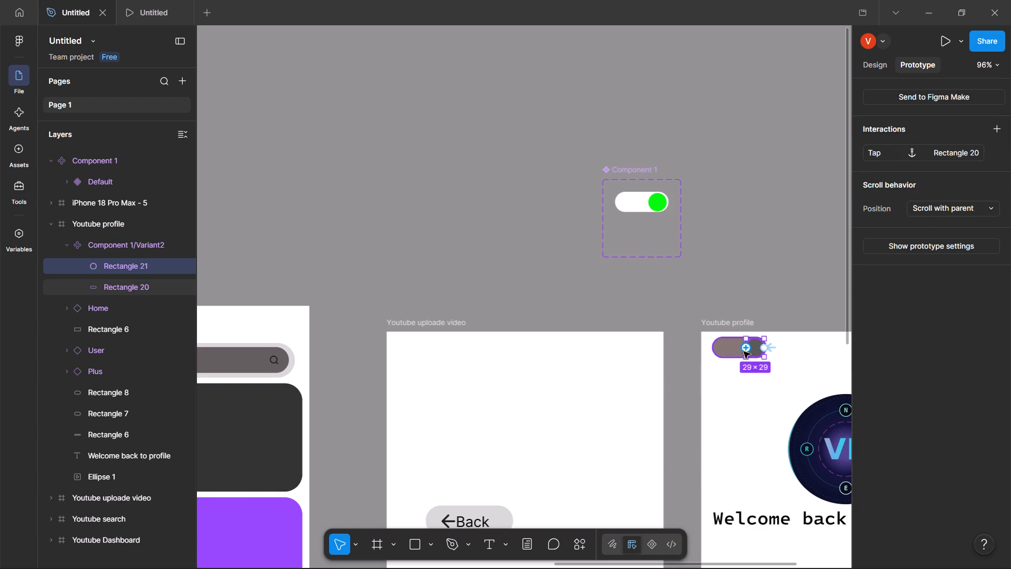
left_click(750, 351)
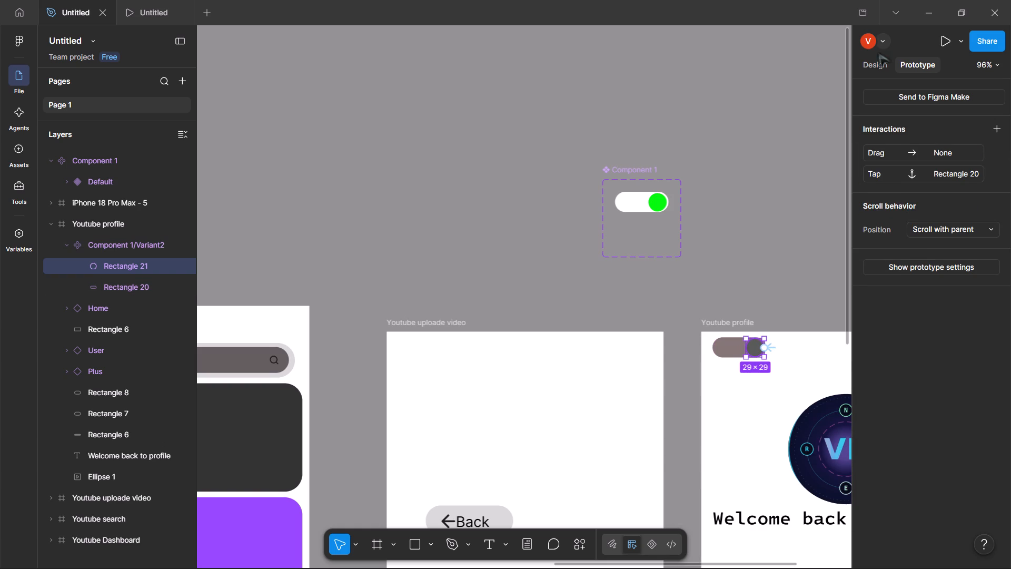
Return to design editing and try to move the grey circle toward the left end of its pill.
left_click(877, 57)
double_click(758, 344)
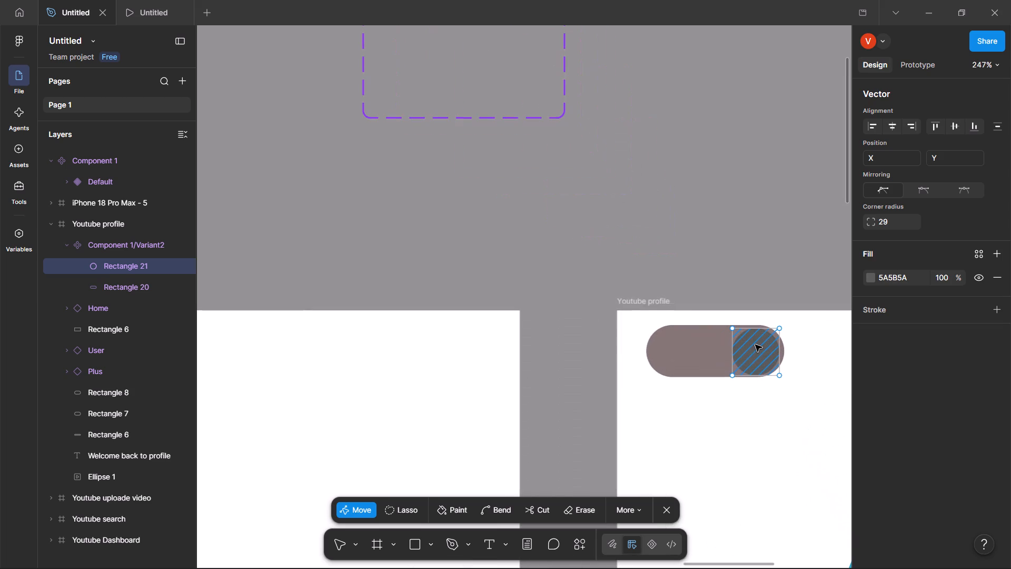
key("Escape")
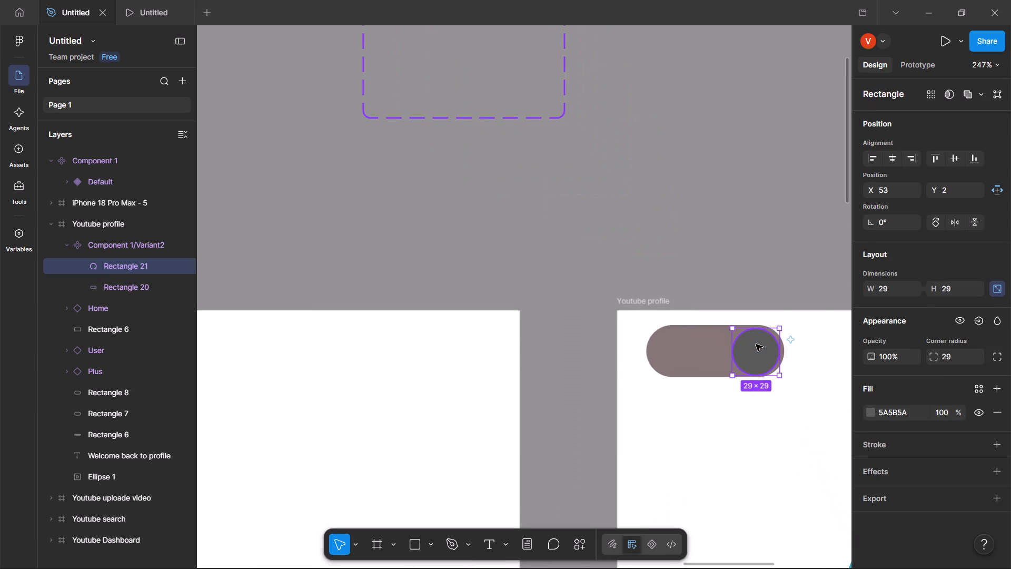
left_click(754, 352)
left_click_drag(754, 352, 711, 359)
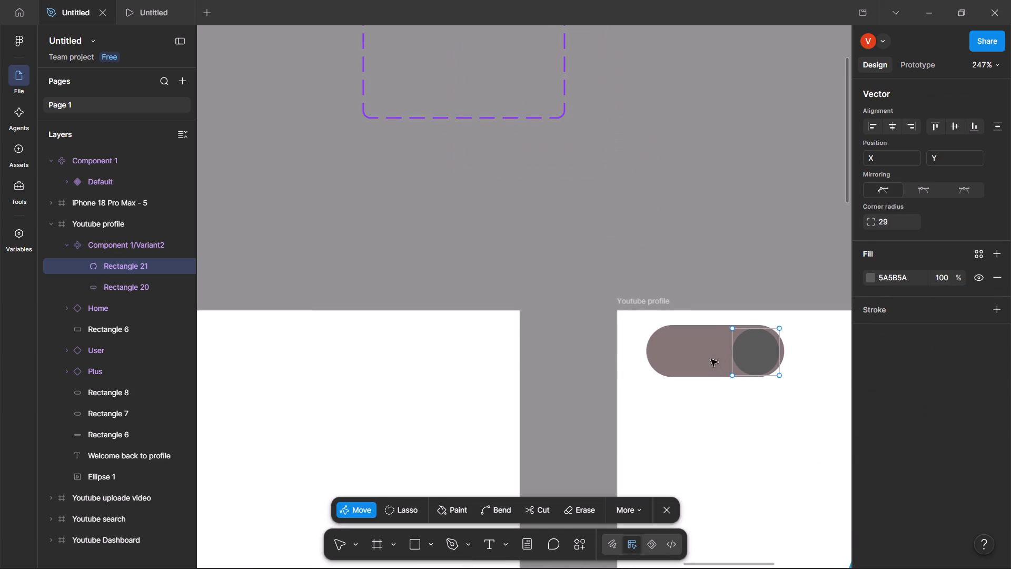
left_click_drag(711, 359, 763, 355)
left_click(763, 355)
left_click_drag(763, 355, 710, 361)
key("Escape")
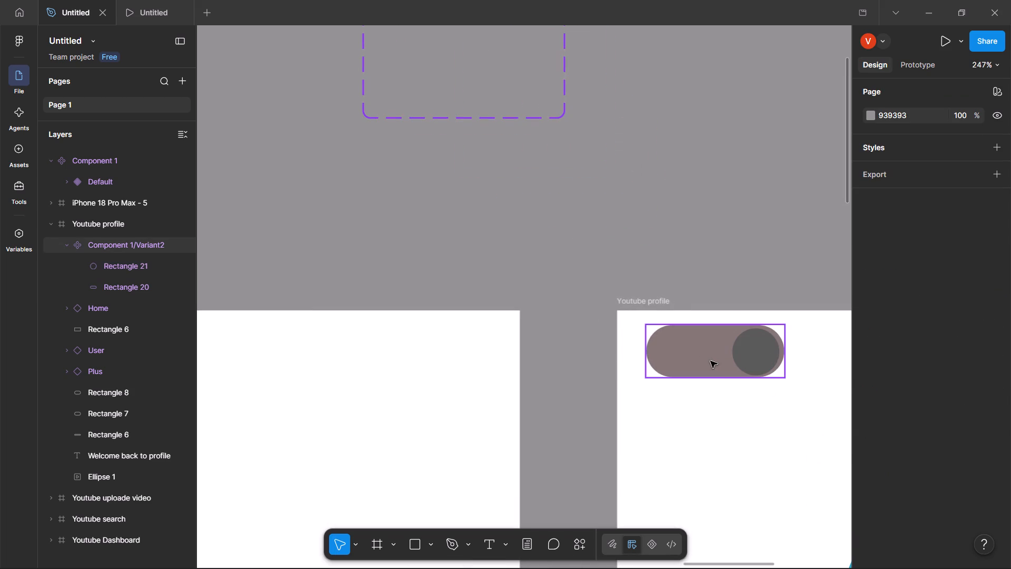
Nudge the grey toggle within the Youtube profile frame and move its circle to the pill's left end at X 3, Y 2.
left_click_drag(759, 357, 745, 347)
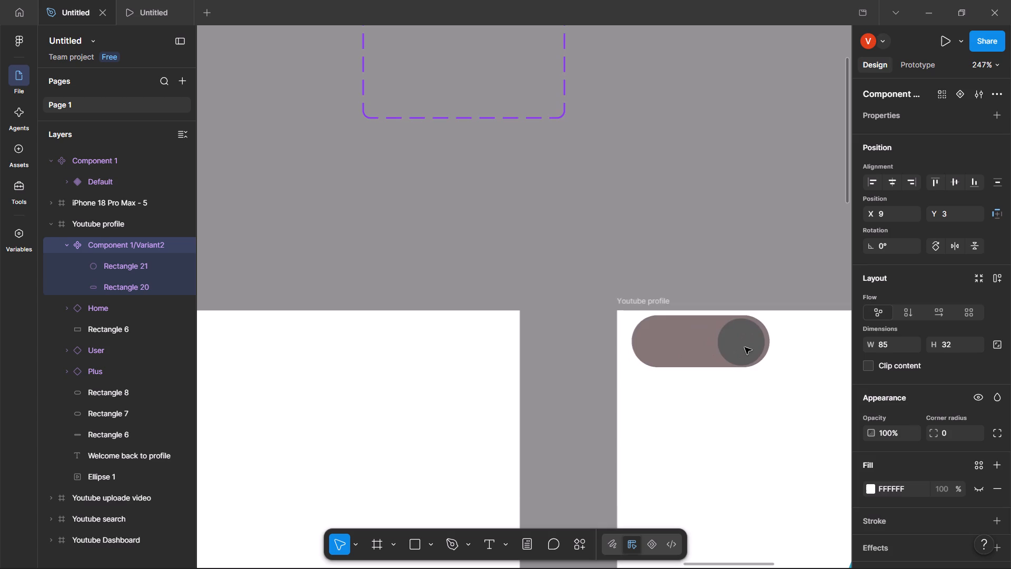
left_click_drag(745, 347, 740, 357)
double_click(740, 357)
left_click_drag(740, 357, 661, 358)
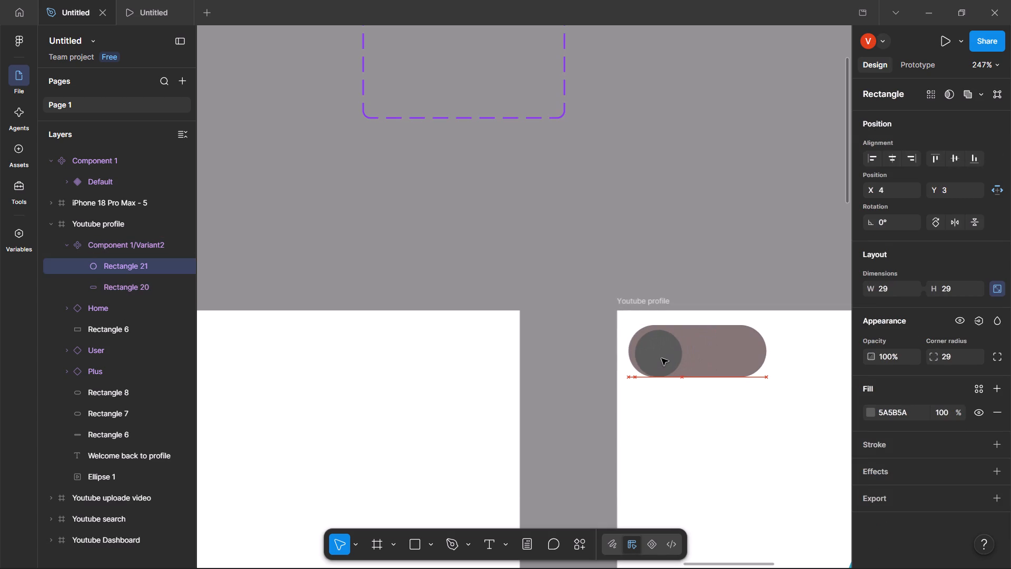
left_click_drag(661, 358, 660, 357)
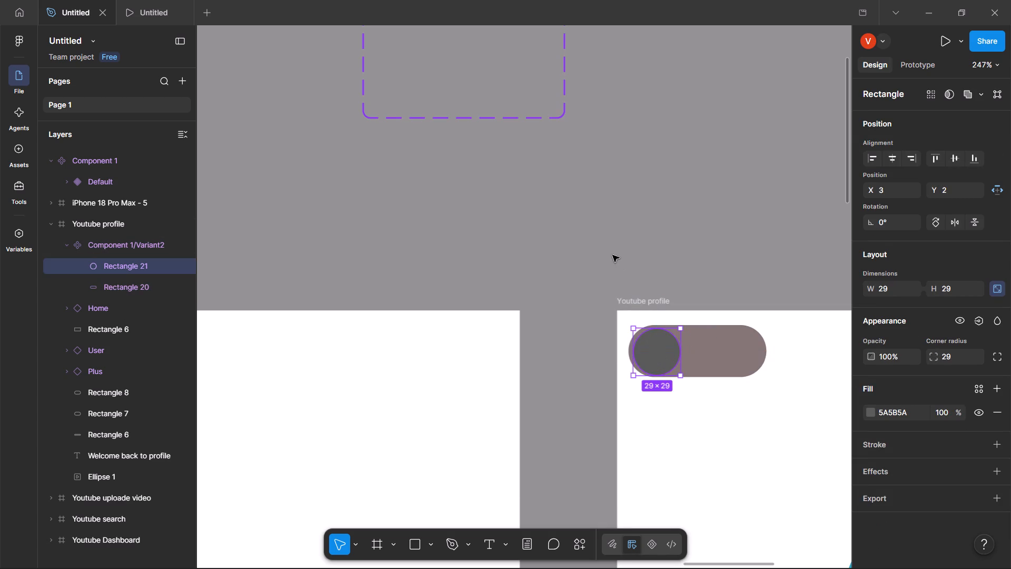
left_click(612, 255)
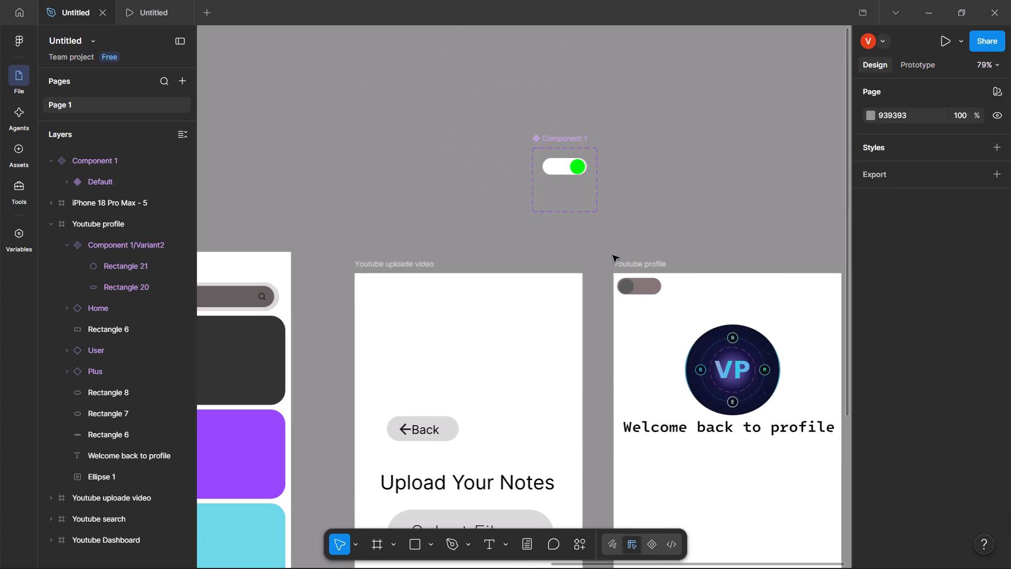
Open the prototype preview and move its floating window to the far left, clear of the frames.
scroll(513, 240, "right", 4)
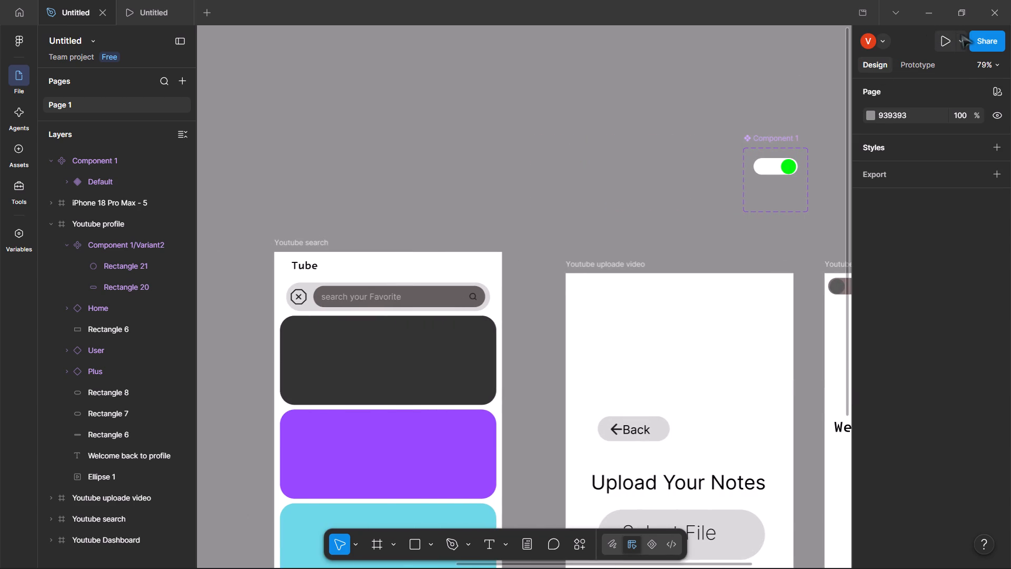
left_click(962, 34)
left_click(909, 82)
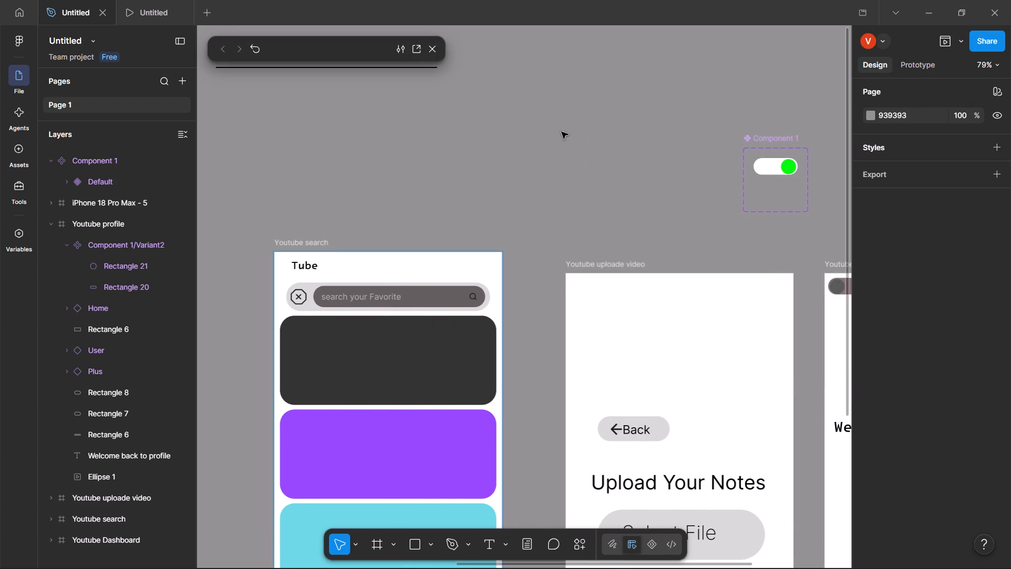
left_click_drag(333, 51, 321, 54)
left_click_drag(320, 61, 278, 73)
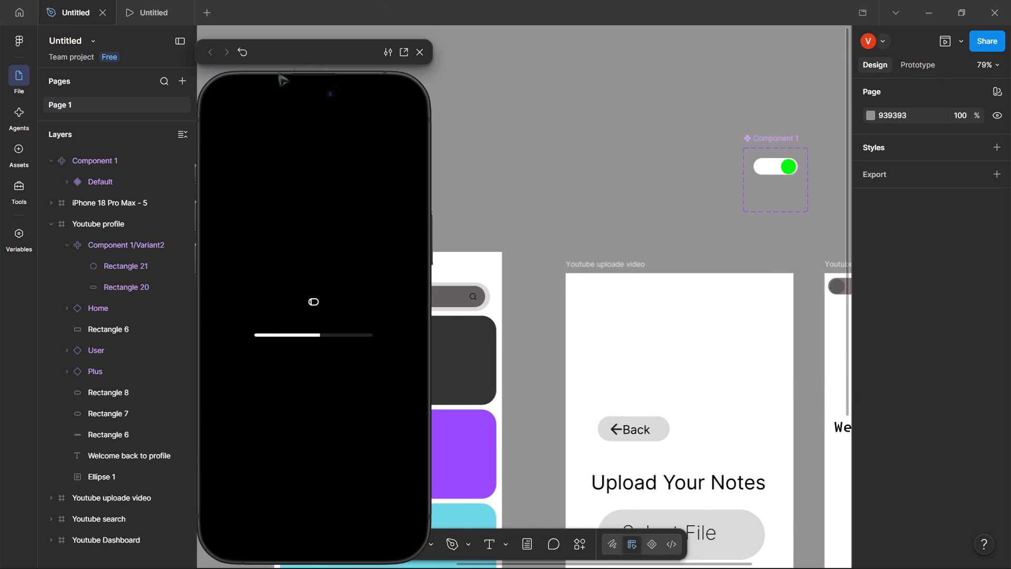
left_click_drag(278, 73, 288, 9)
left_click_drag(283, 34, 143, 44)
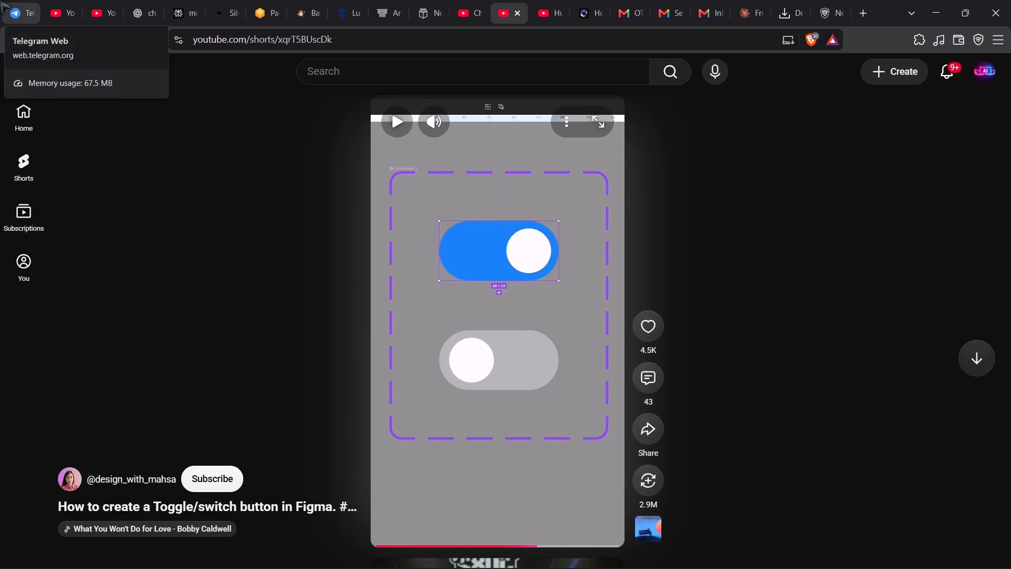
Switch to the Brave browser, open the Husn Mashup video on YouTube, pause it and look over its page.
left_click(538, 16)
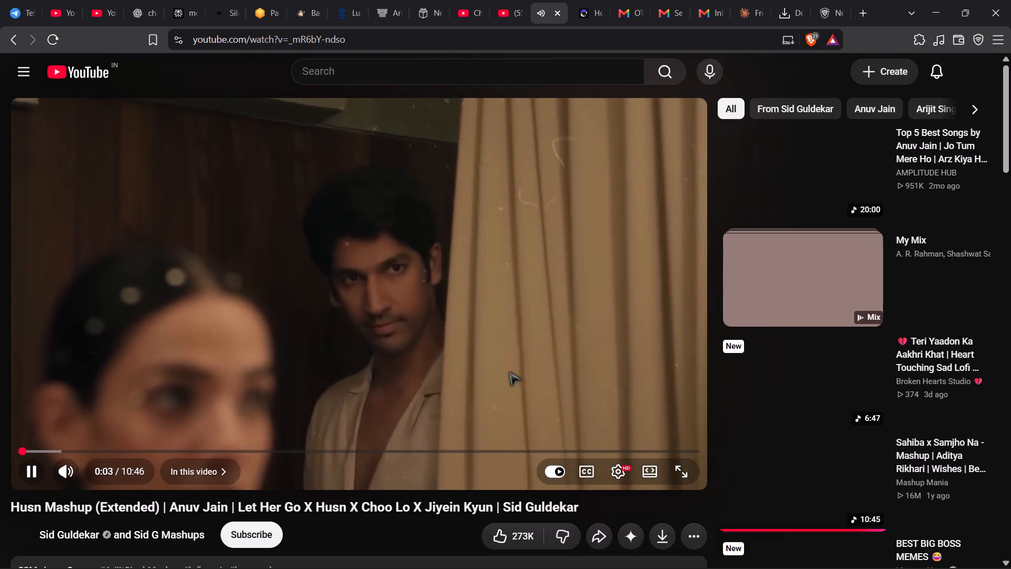
left_click(501, 346)
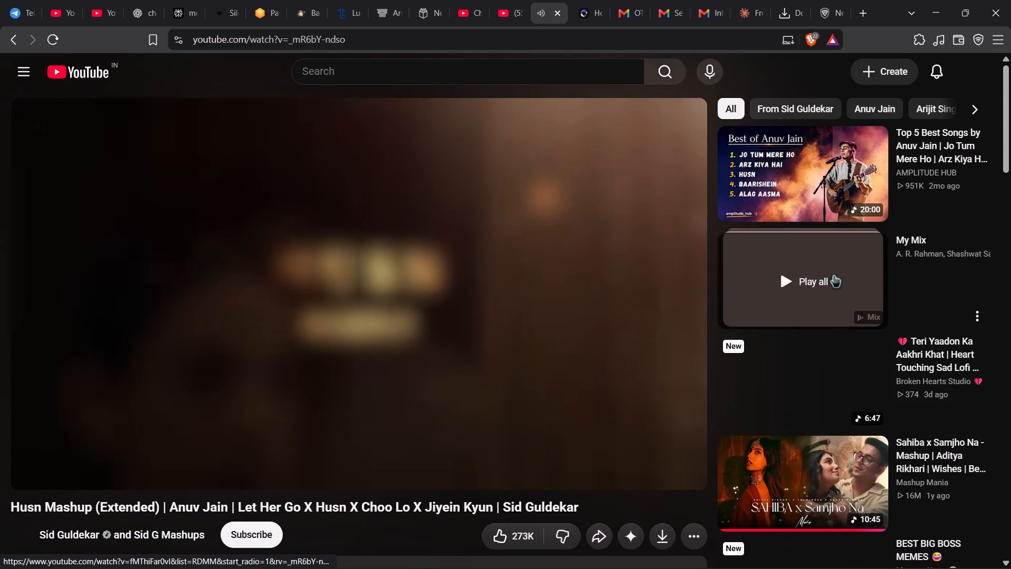
scroll(839, 360, "down", 1)
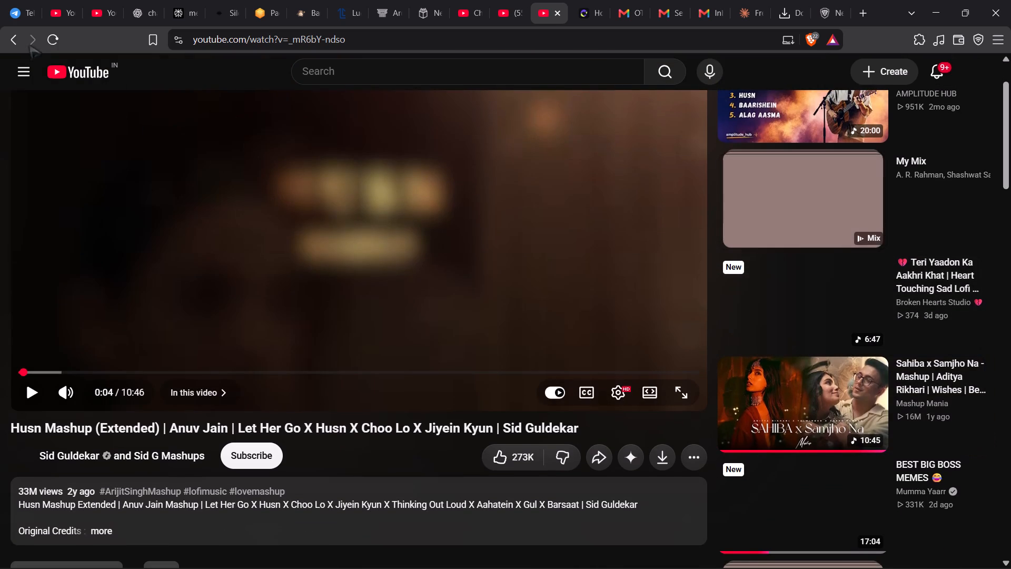
left_click(13, 41)
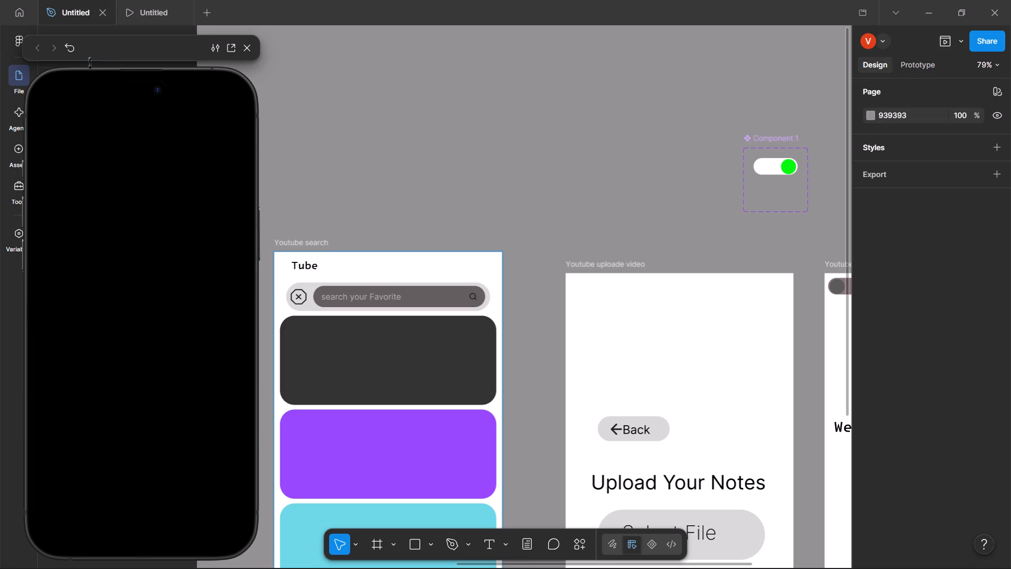
Go from the search screen to the profile screen in the floating prototype preview.
left_click_drag(122, 61, 133, 67)
left_click(133, 67)
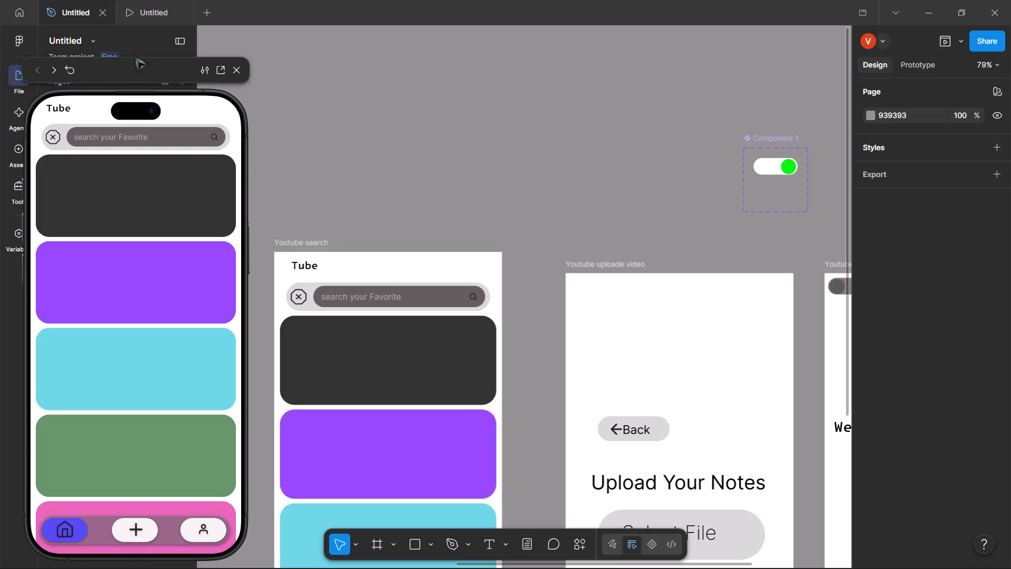
left_click_drag(136, 64, 129, 35)
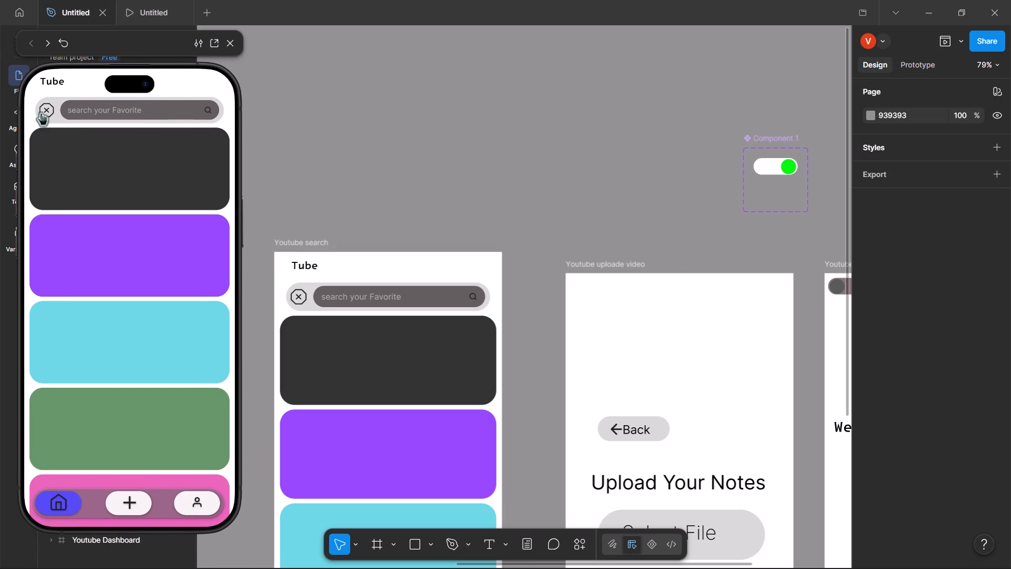
left_click(41, 112)
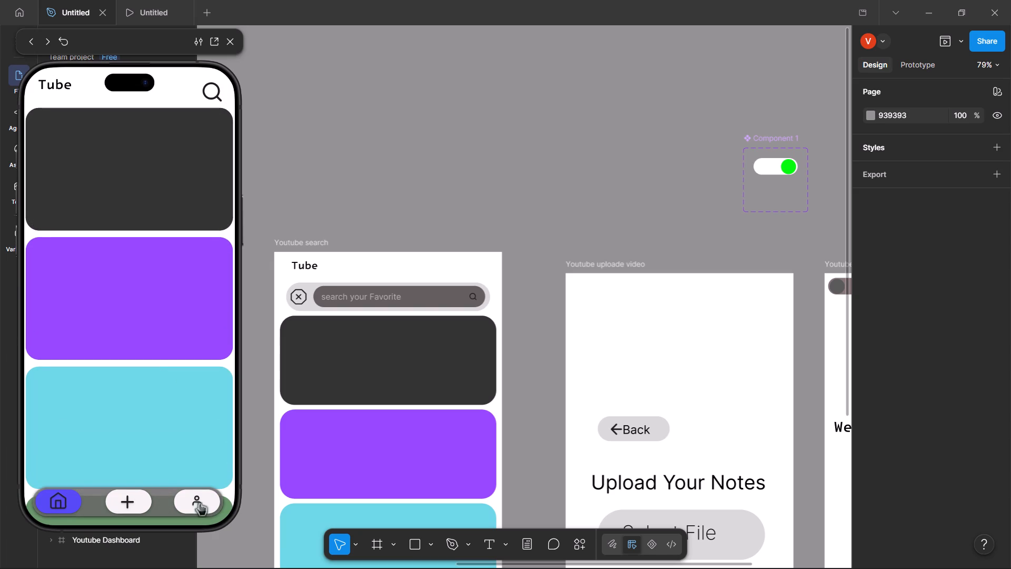
left_click(199, 499)
Test the grey toggle above the welcome text on the previewed profile screen, trying both tapping and sliding it.
left_click(39, 74)
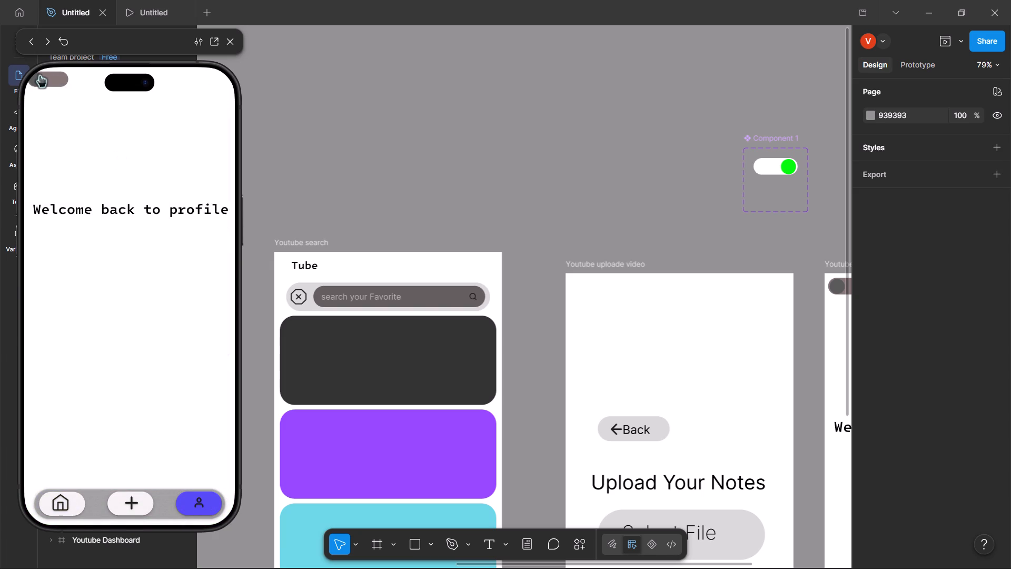
left_click(40, 78)
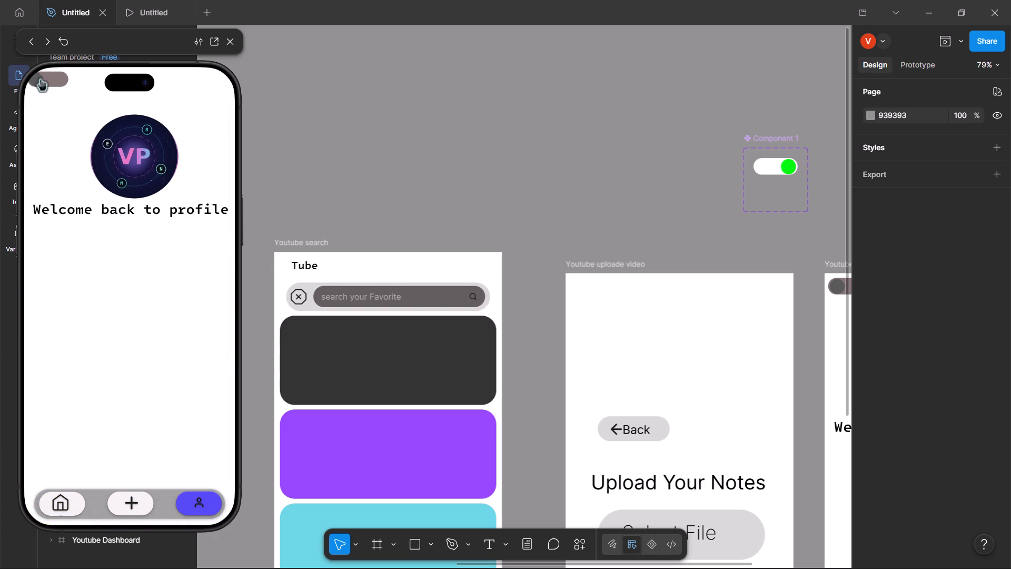
double_click(40, 78)
left_click(37, 77)
left_click_drag(37, 77, 32, 71)
left_click(32, 71)
triple_click(38, 76)
triple_click(38, 76)
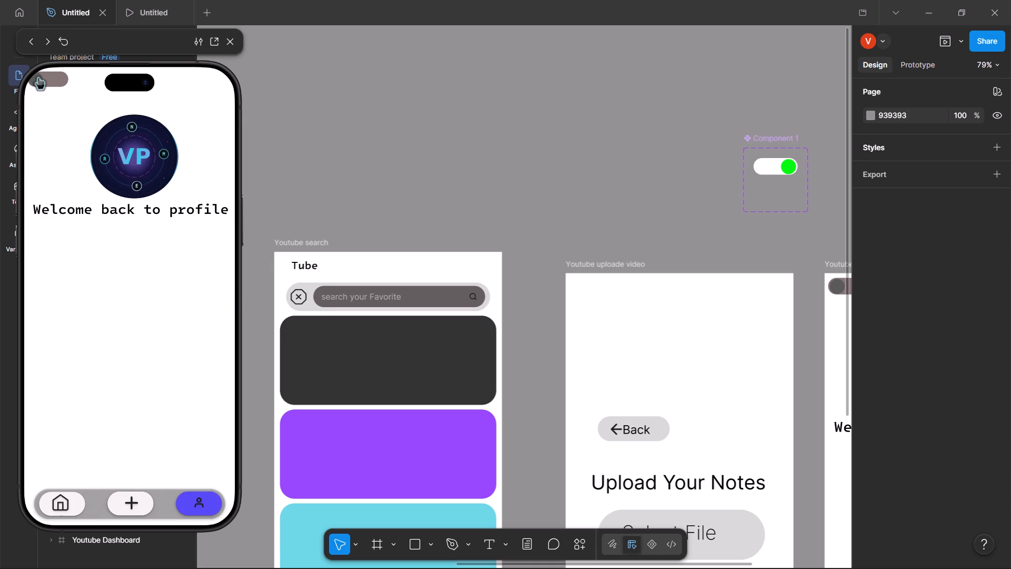
double_click(38, 76)
left_click_drag(38, 76, 431, 117)
Examine the grey toggle variant in the Youtube profile frame, including its pill and circle shapes.
scroll(431, 117, "left", 1)
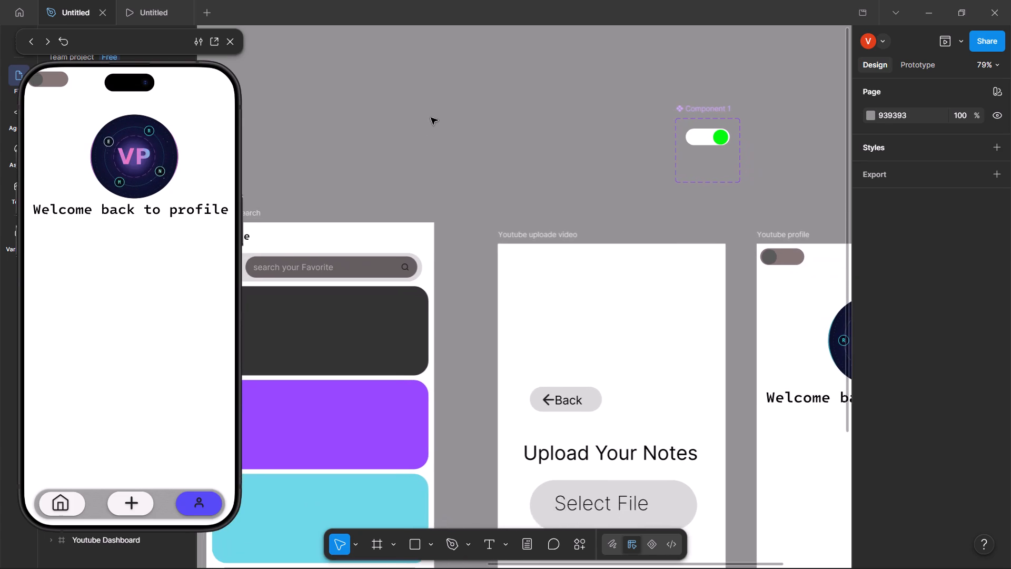
scroll(431, 117, "left", 1)
left_click(764, 241)
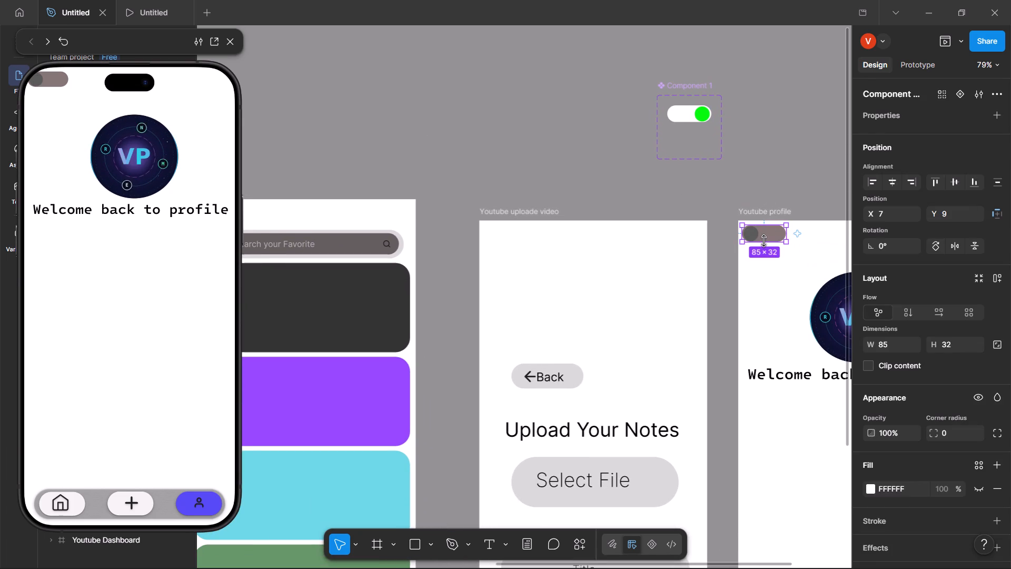
left_click(764, 241)
double_click(764, 241)
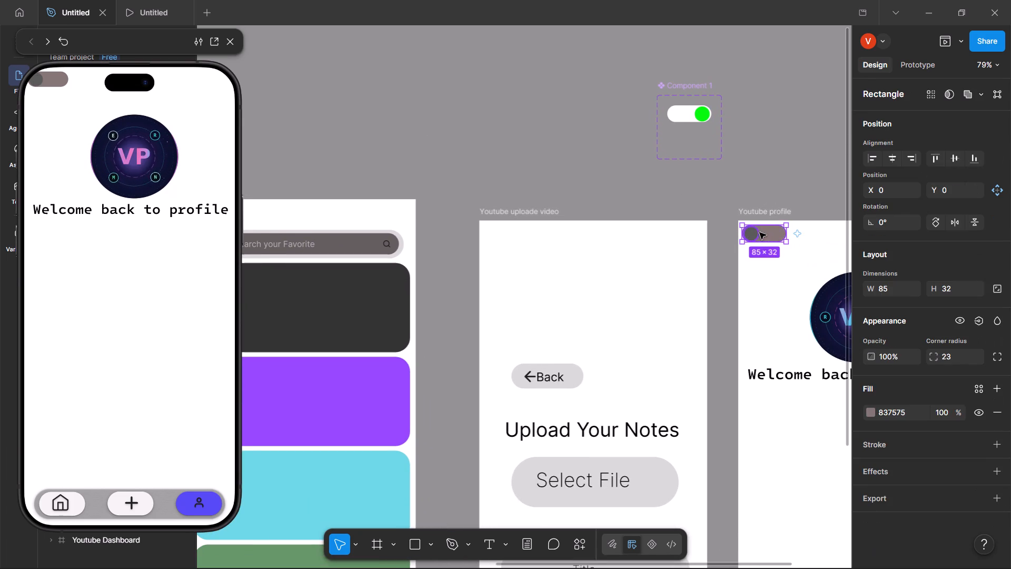
left_click(759, 232)
left_click(759, 232)
left_click(768, 234)
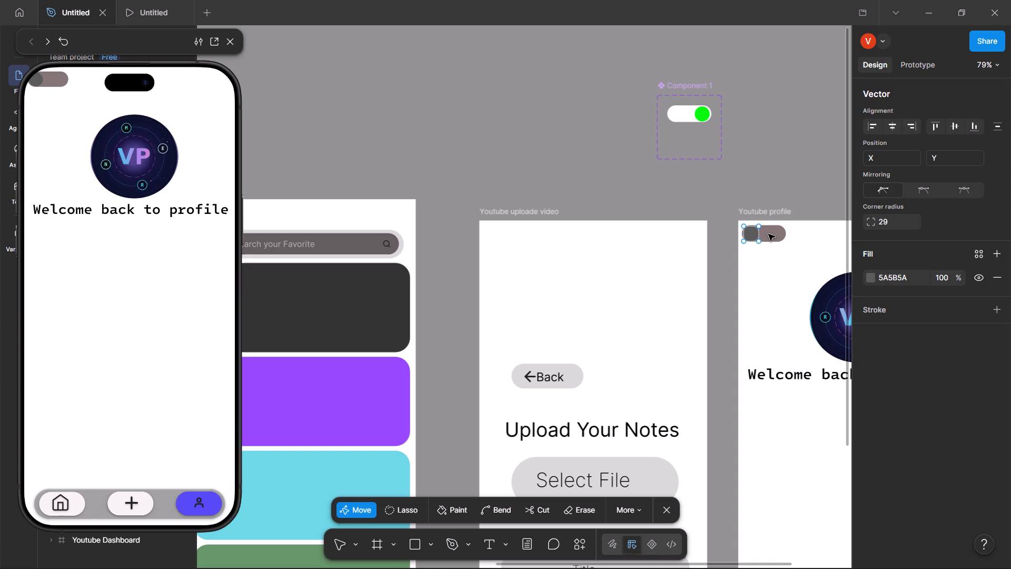
double_click(768, 234)
left_click(777, 238)
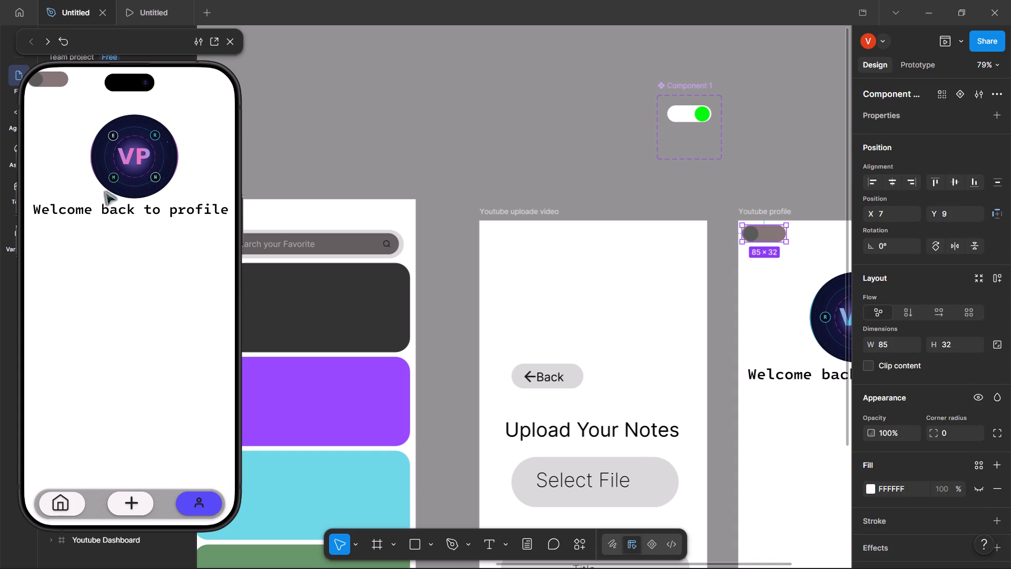
Test the grey toggle on the previewed profile screen again and close the prototype preview.
triple_click(34, 80)
triple_click(34, 80)
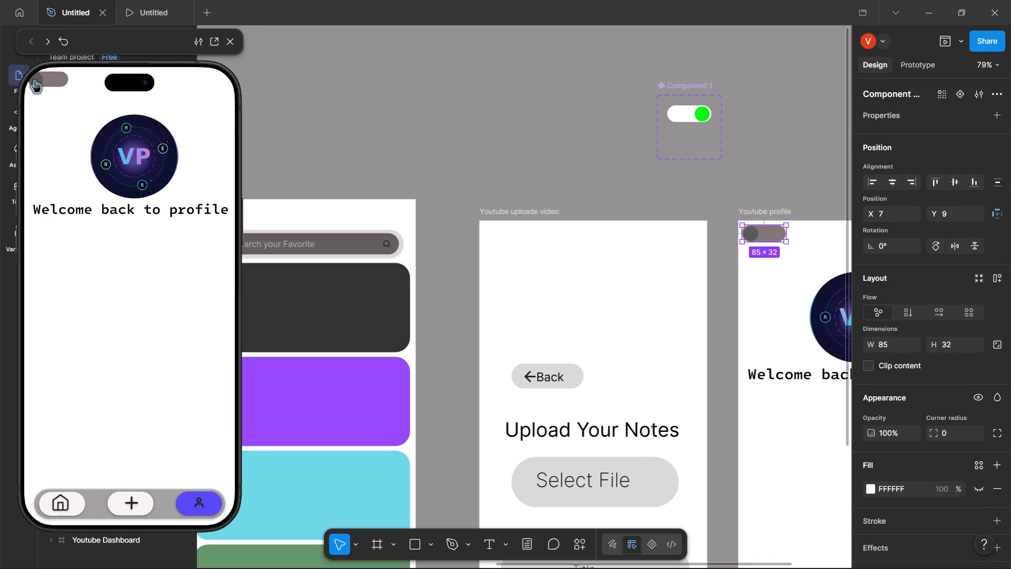
left_click_drag(93, 114, 102, 142)
scroll(102, 142, "up", 4)
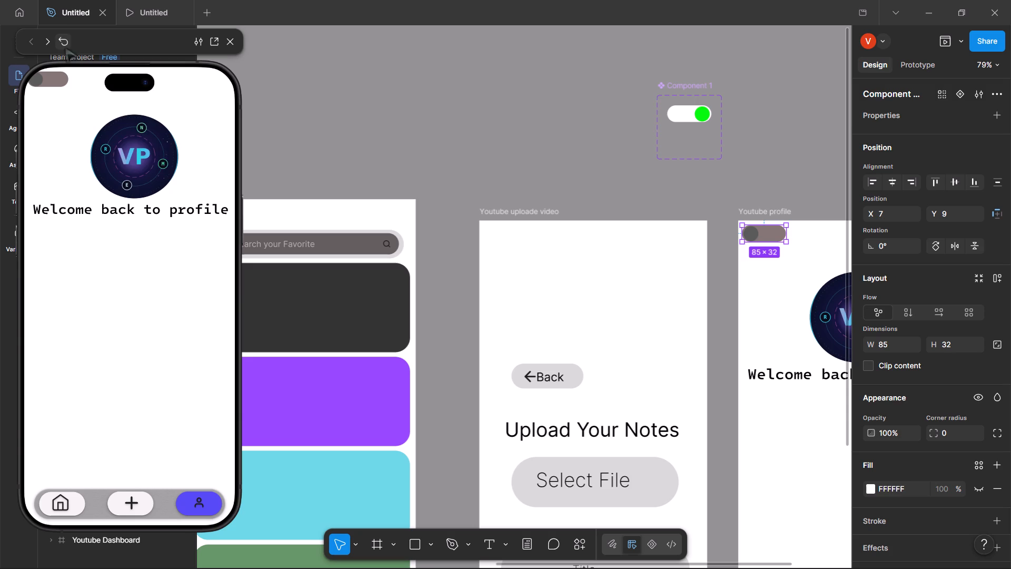
left_click(48, 80)
double_click(38, 79)
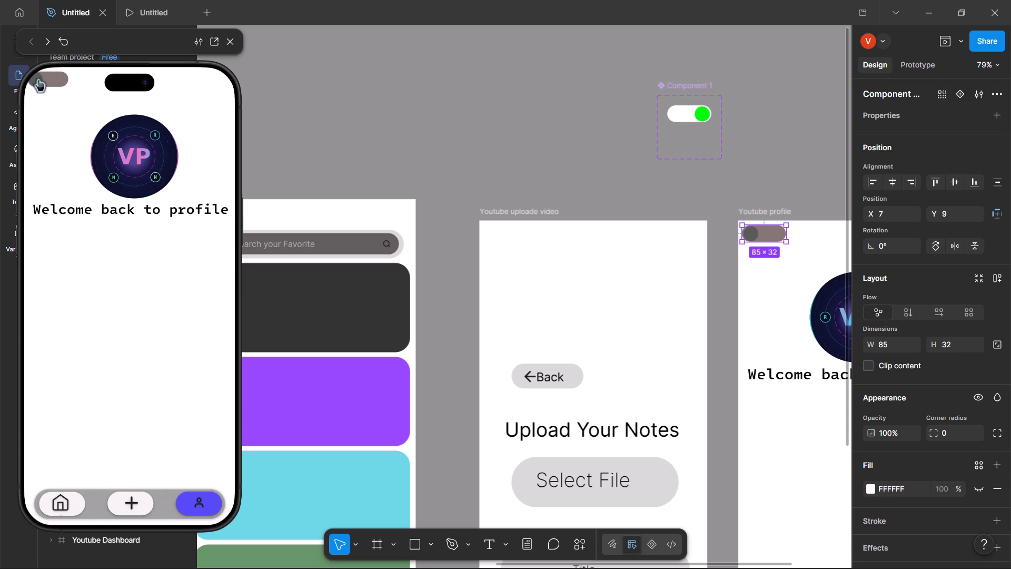
left_click_drag(38, 79, 53, 79)
left_click(53, 79)
triple_click(53, 79)
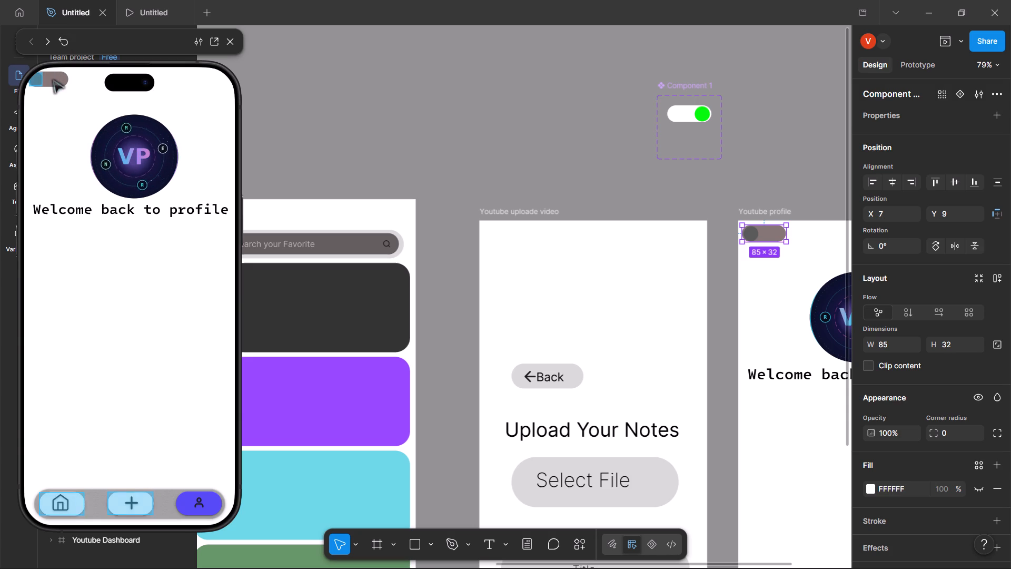
triple_click(53, 79)
double_click(53, 79)
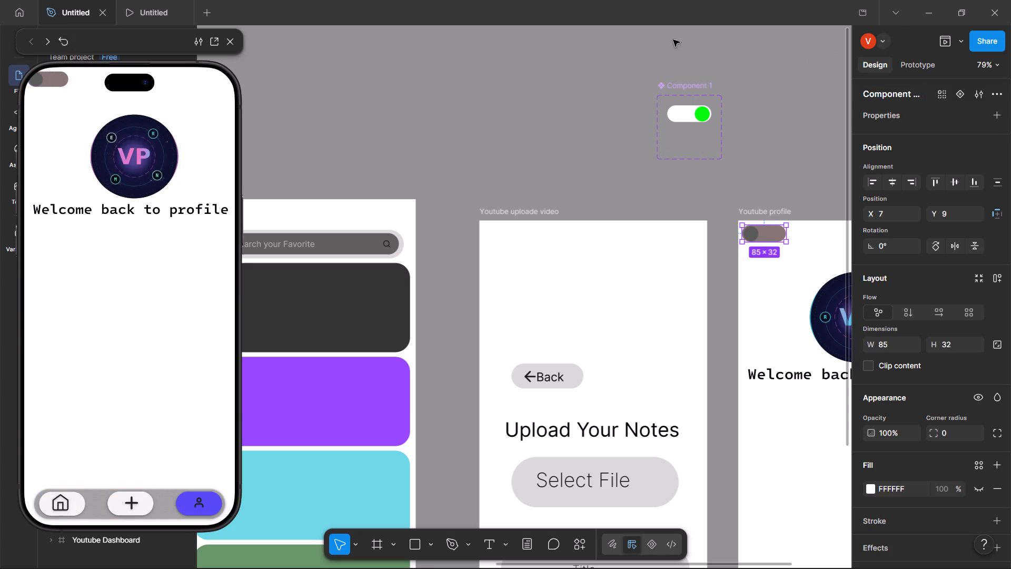
left_click(229, 42)
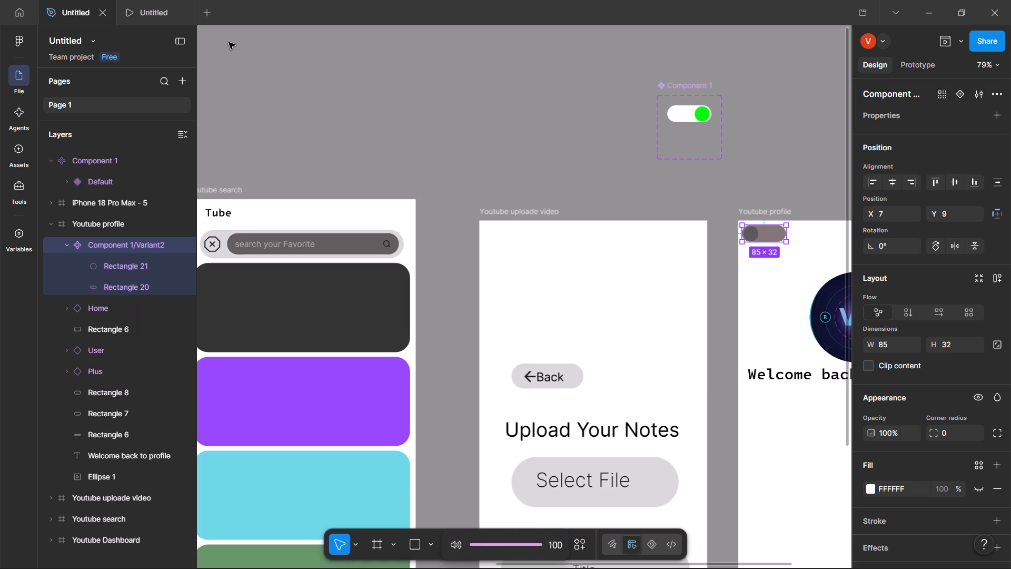
double_click(698, 135)
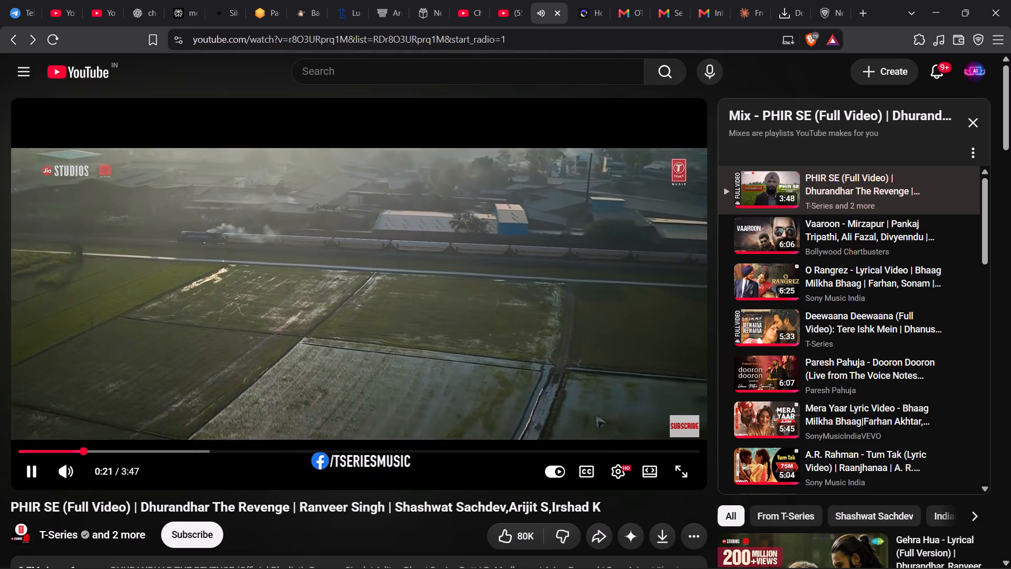
In the Brave browser, change the playback quality of the PHIR SE video on YouTube.
left_click(621, 474)
left_click(609, 429)
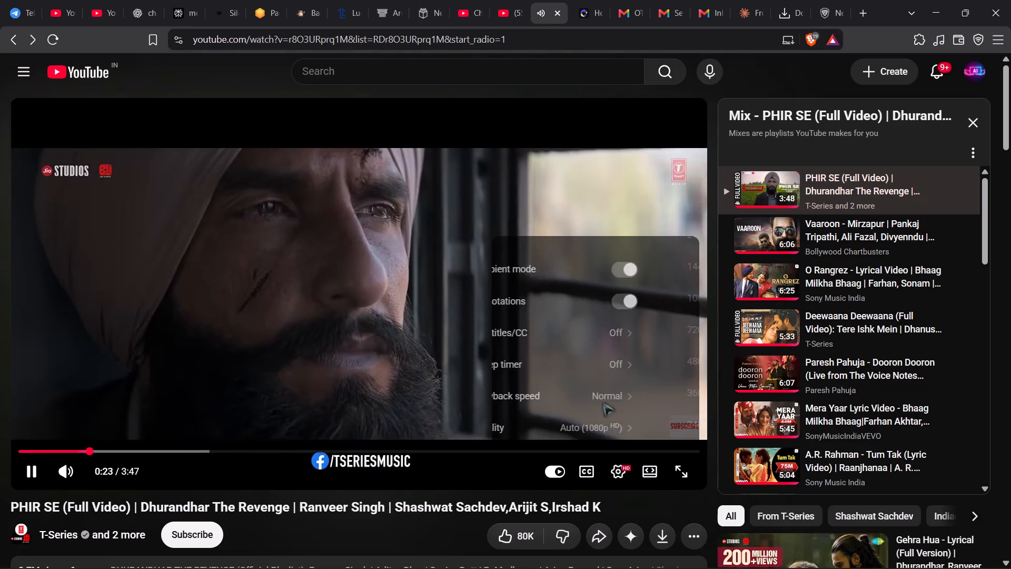
scroll(578, 417, "down", 1)
left_click(572, 405)
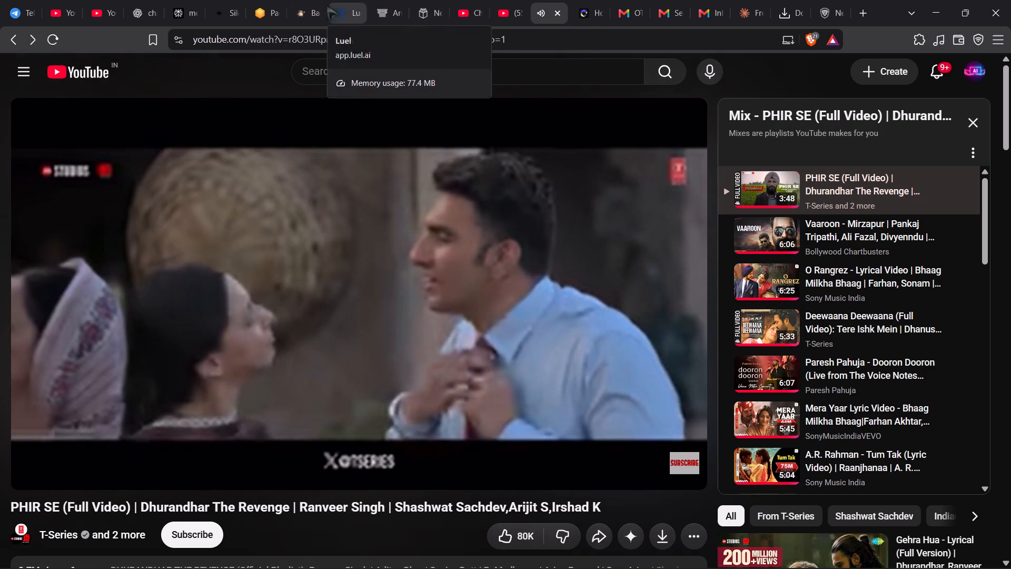
Open the YouTube short on creating a toggle switch in Figma and study how the two variants are linked, pausing as needed.
left_click(498, 12)
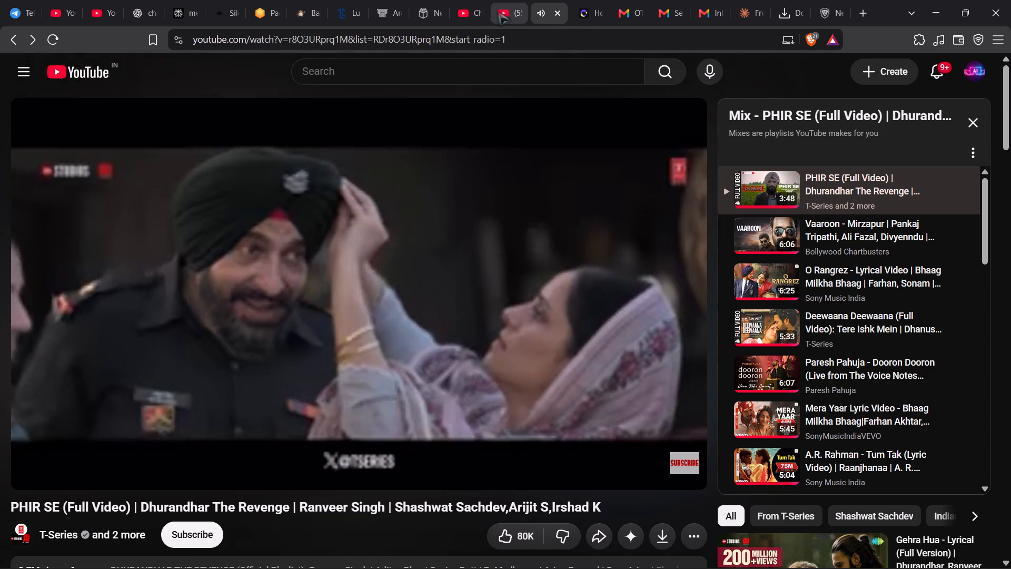
key("space")
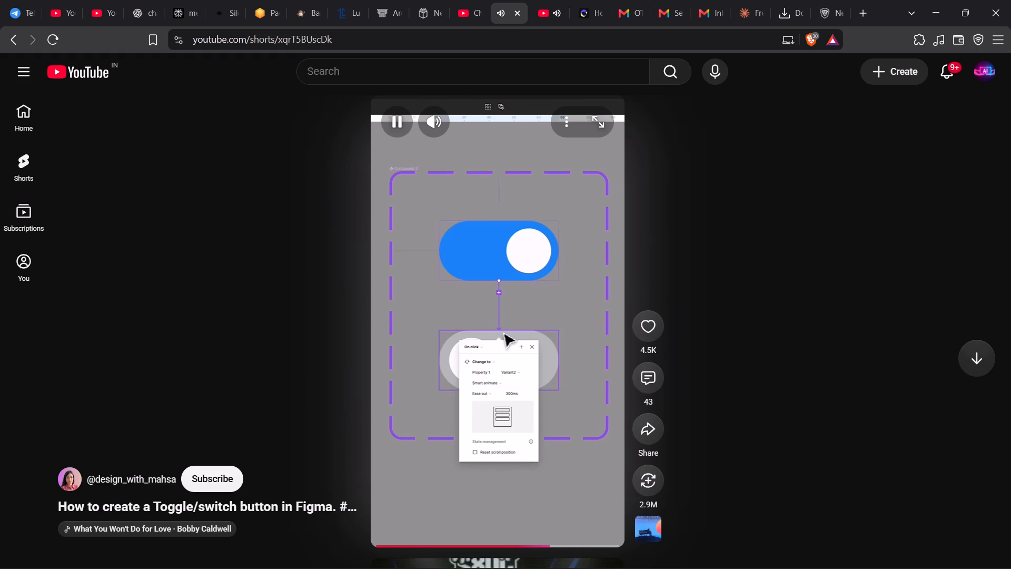
key("space")
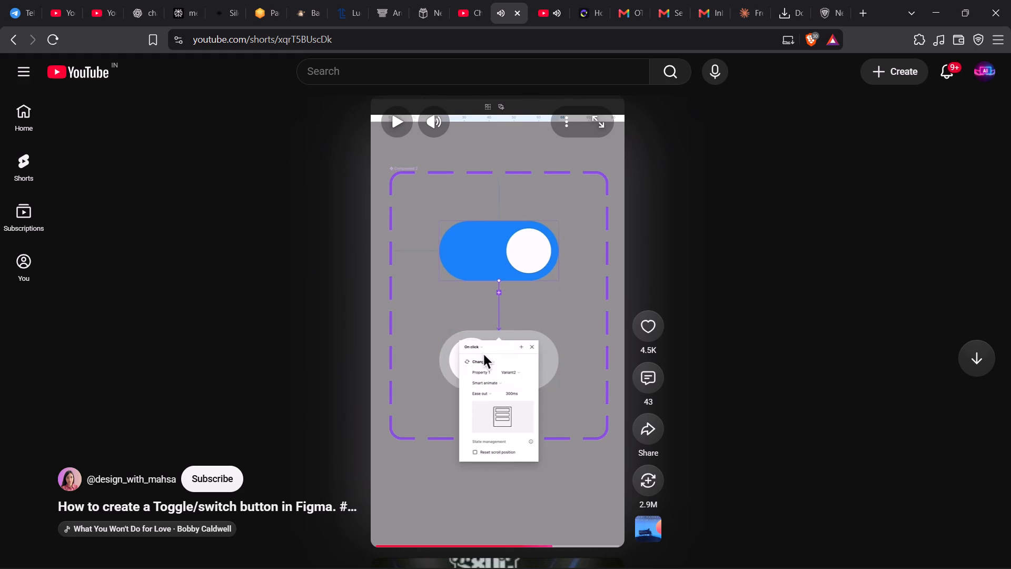
key("space")
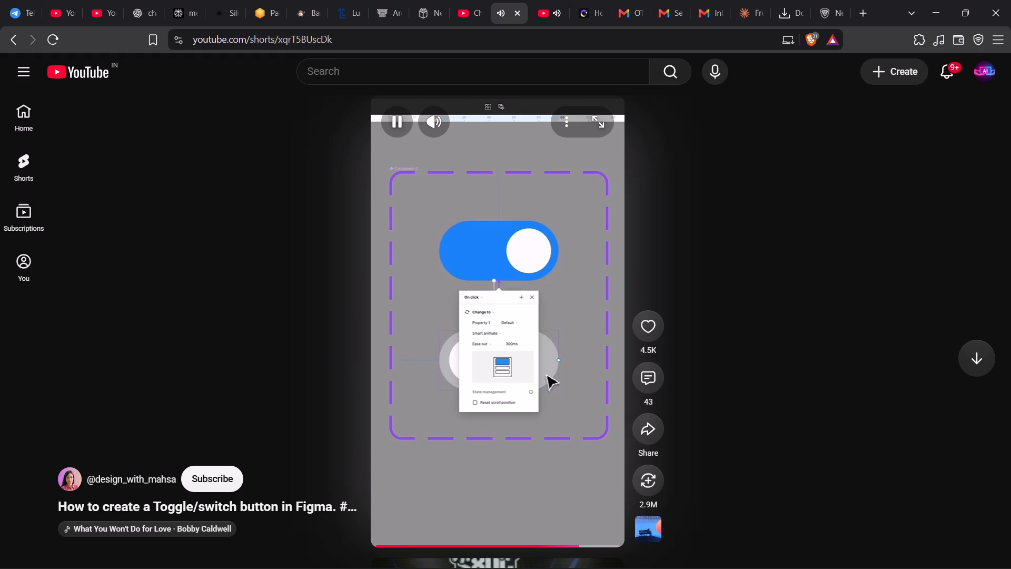
key("space")
key("space")
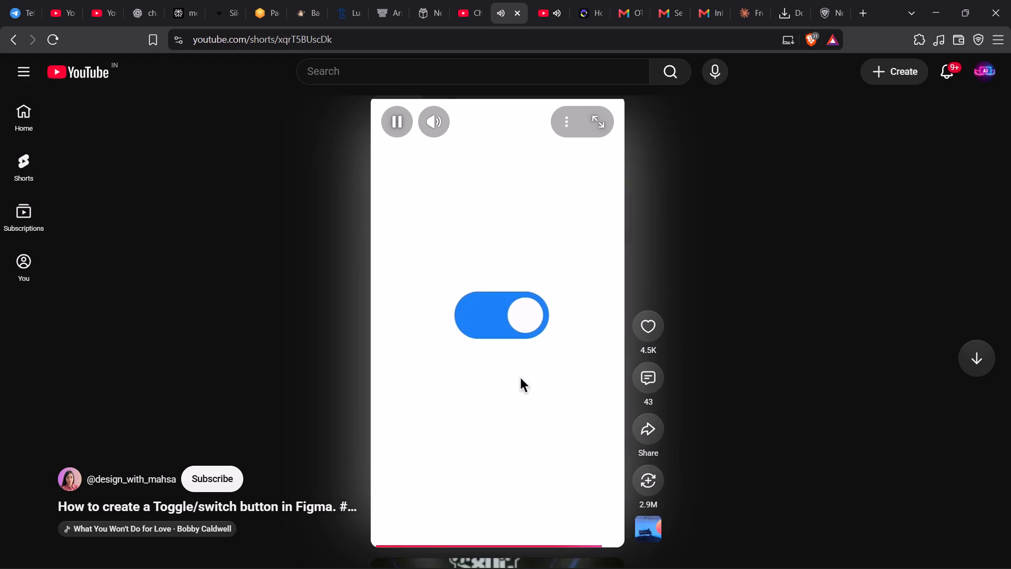
key("space")
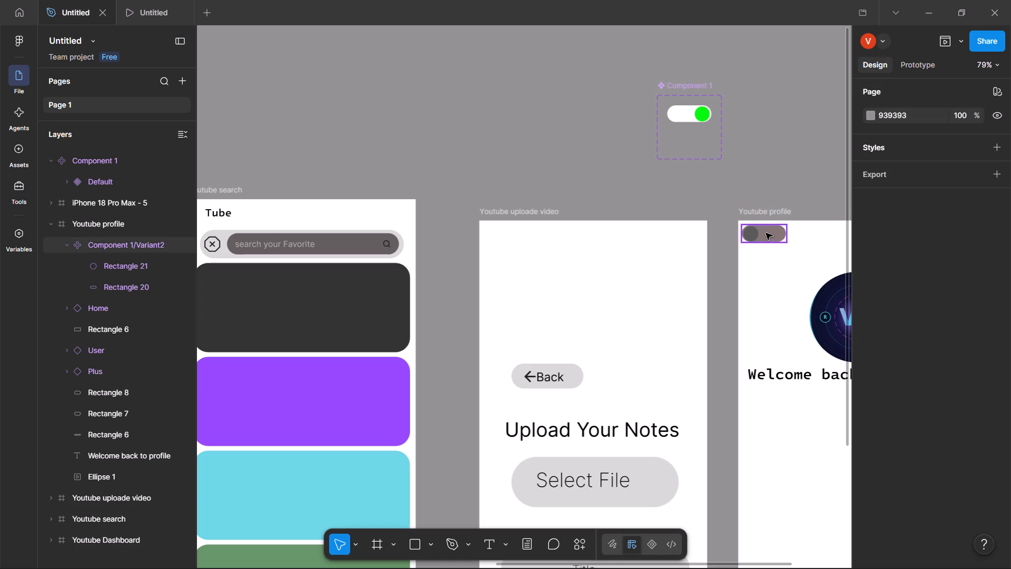
Back in Figma, move the grey toggle from the Youtube profile frame into Component 1, below the default variant at X 17, Y 80.
left_click_drag(766, 234, 686, 115)
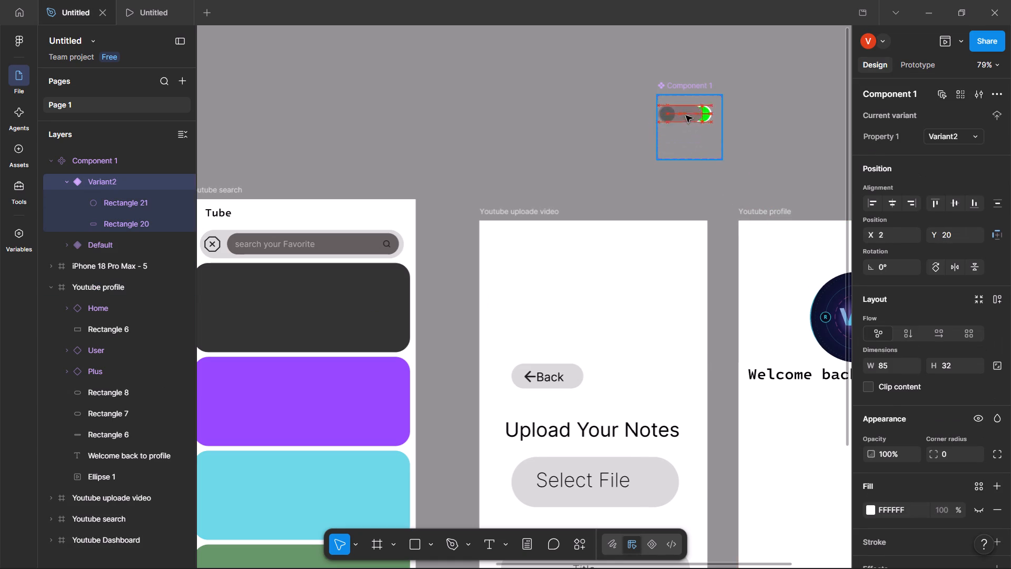
left_click_drag(686, 115, 688, 145)
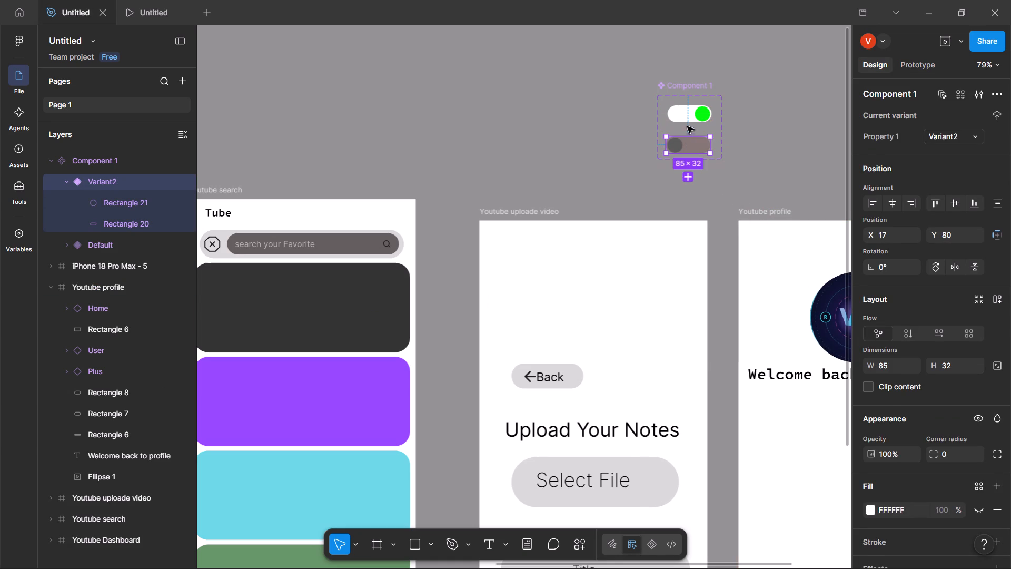
Switch to prototype editing and bring both toggle variants of Component 1 into close view.
left_click(681, 113)
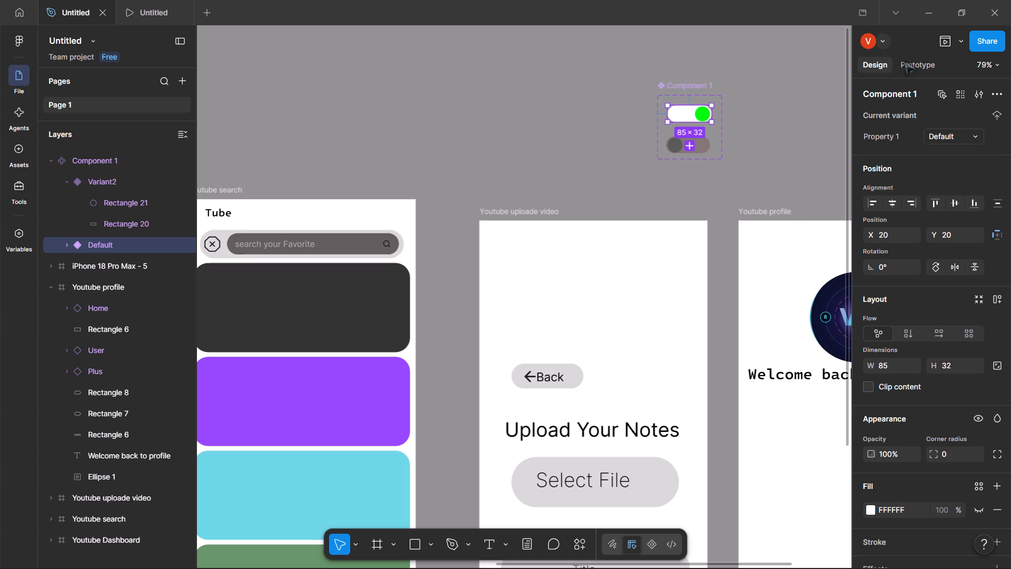
left_click(905, 61)
left_click(677, 113)
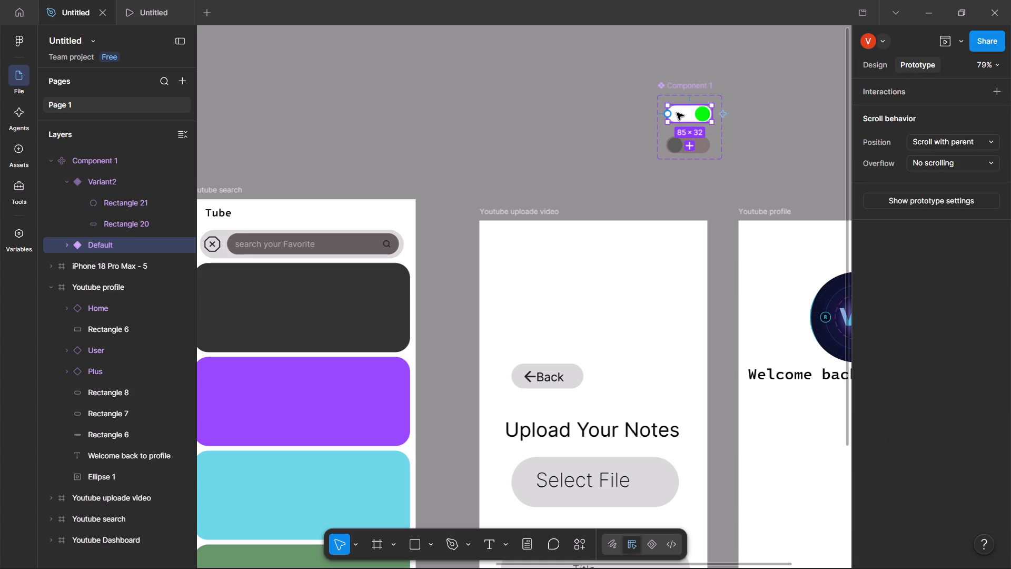
left_click(660, 125)
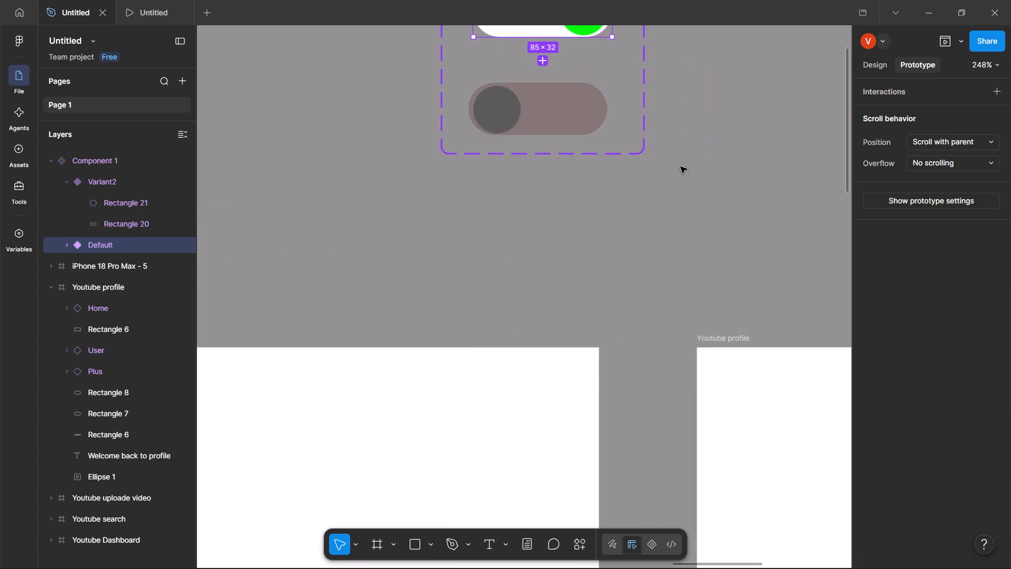
scroll(680, 166, "up", 4)
left_click(399, 289)
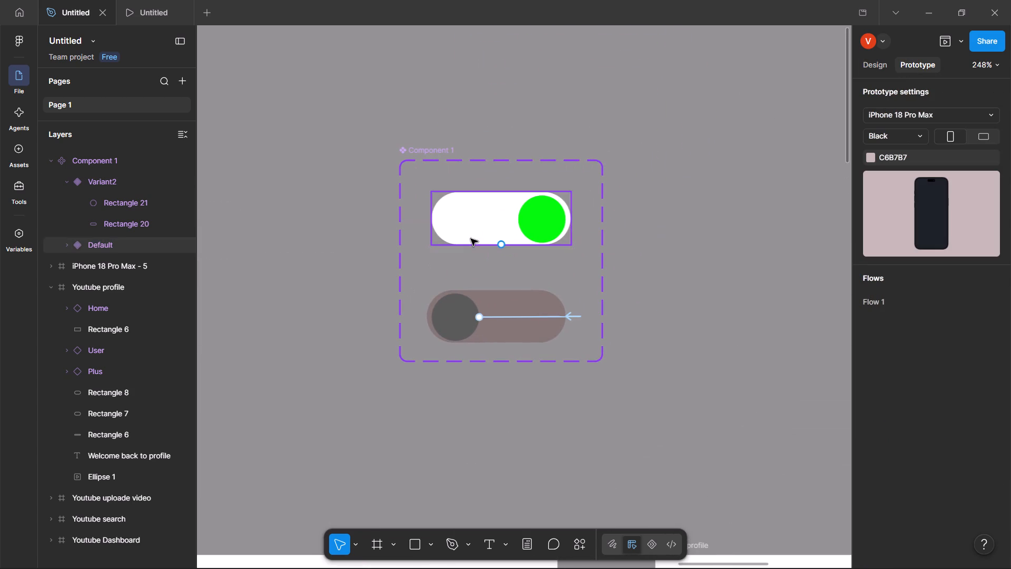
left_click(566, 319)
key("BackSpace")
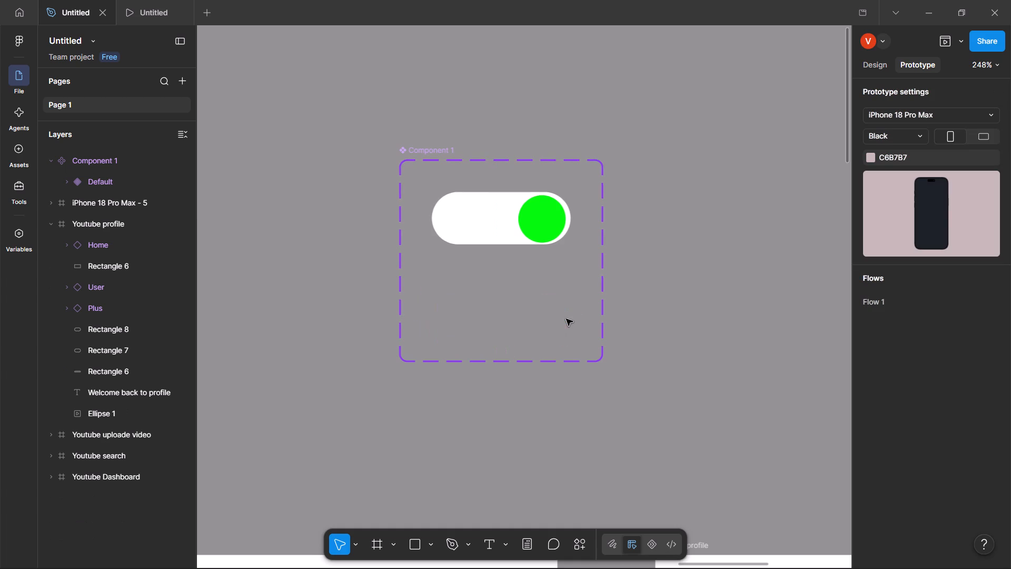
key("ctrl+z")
Delete the On tap interaction that scrolls to Rectangle 20 from the grey circle in Variant2.
left_click(558, 319)
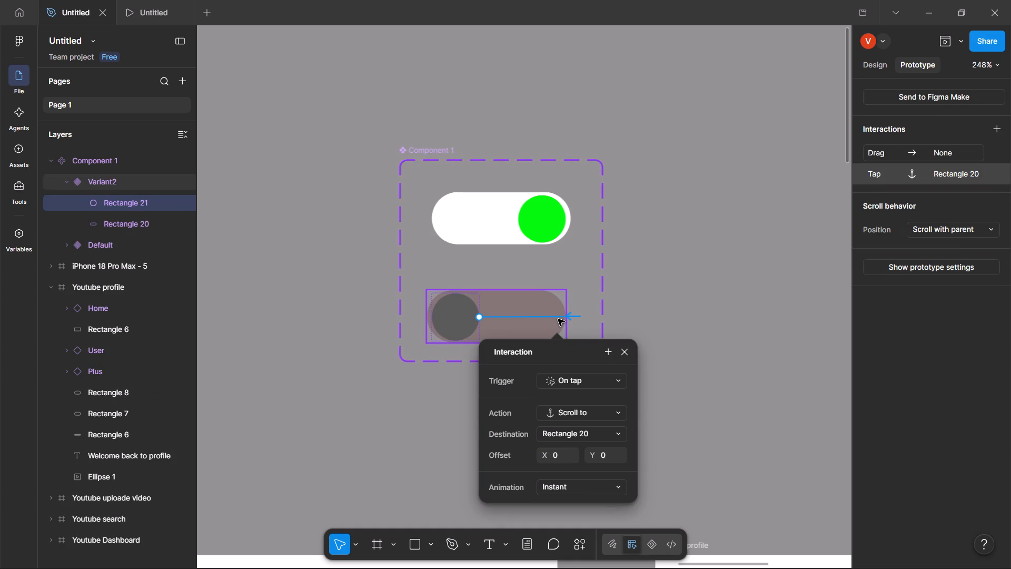
left_click(580, 318)
left_click(573, 317)
key("BackSpace")
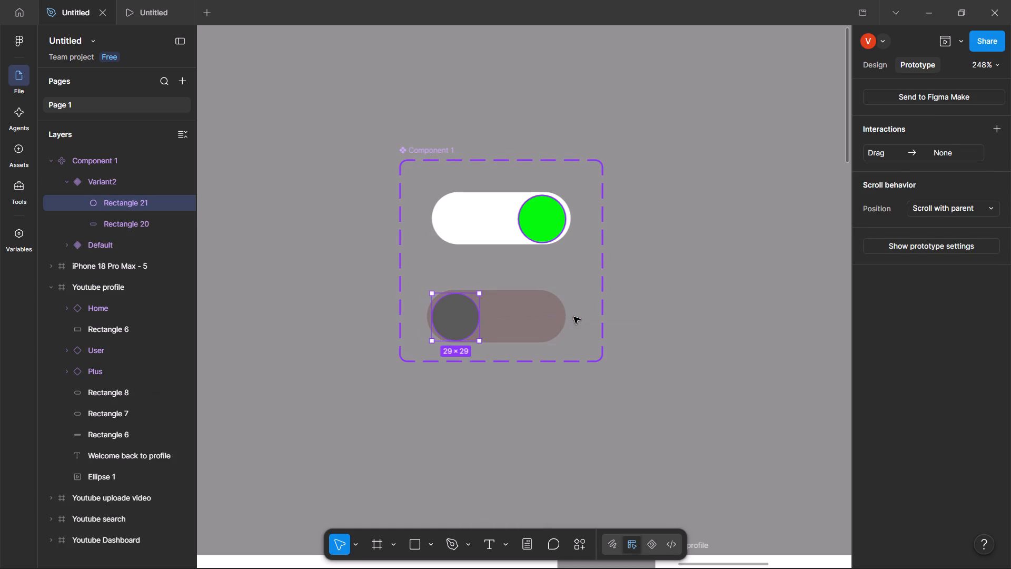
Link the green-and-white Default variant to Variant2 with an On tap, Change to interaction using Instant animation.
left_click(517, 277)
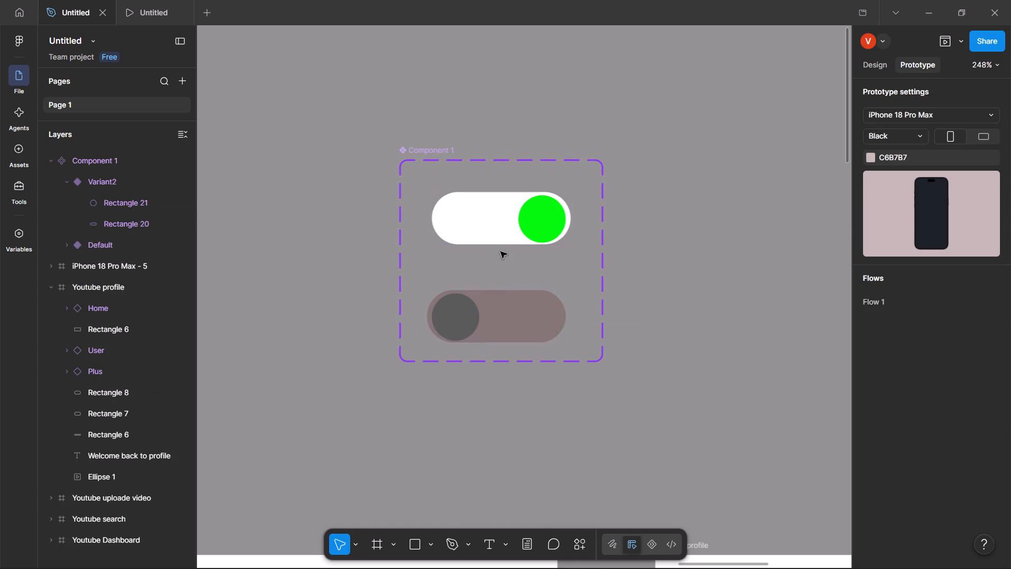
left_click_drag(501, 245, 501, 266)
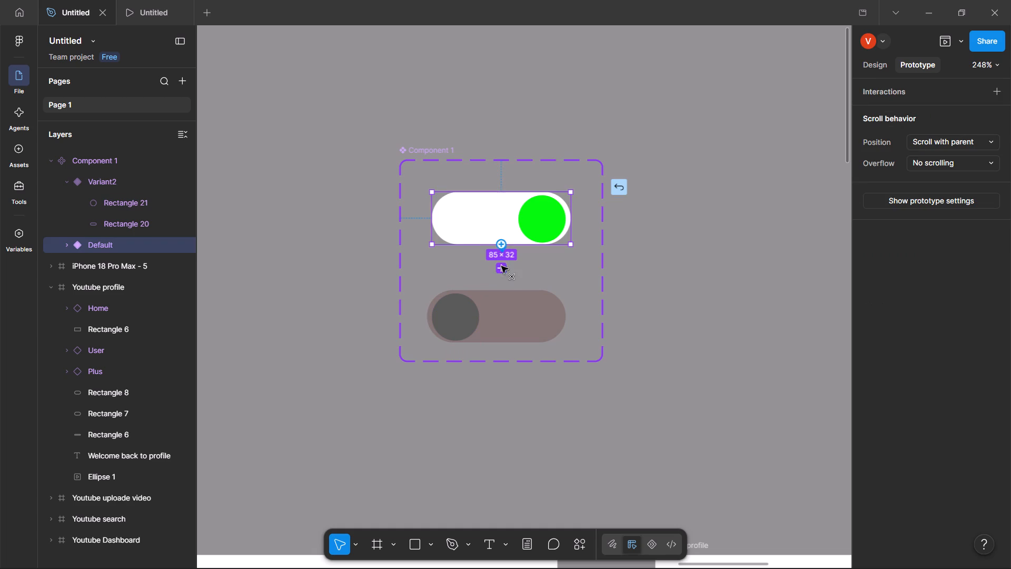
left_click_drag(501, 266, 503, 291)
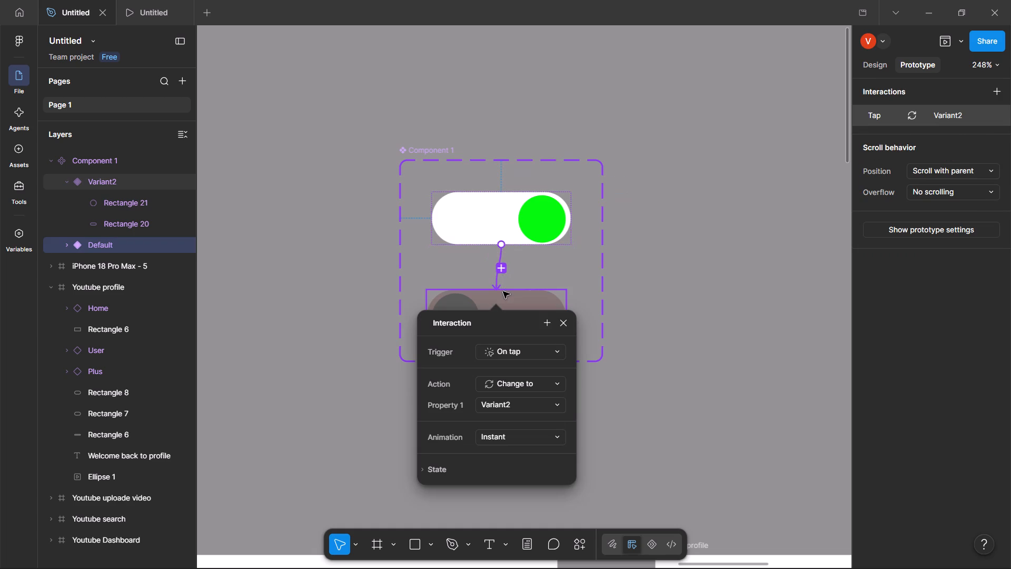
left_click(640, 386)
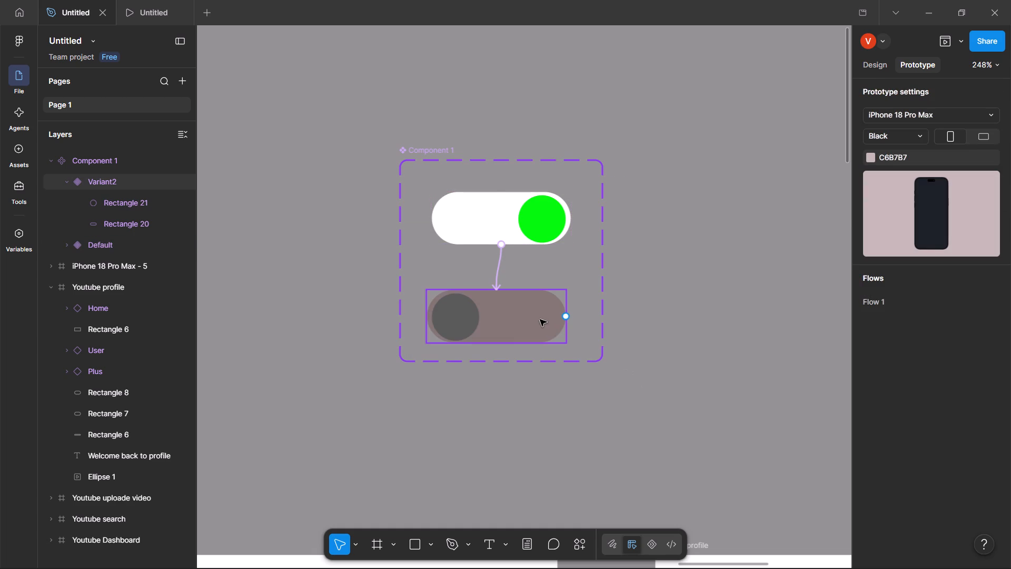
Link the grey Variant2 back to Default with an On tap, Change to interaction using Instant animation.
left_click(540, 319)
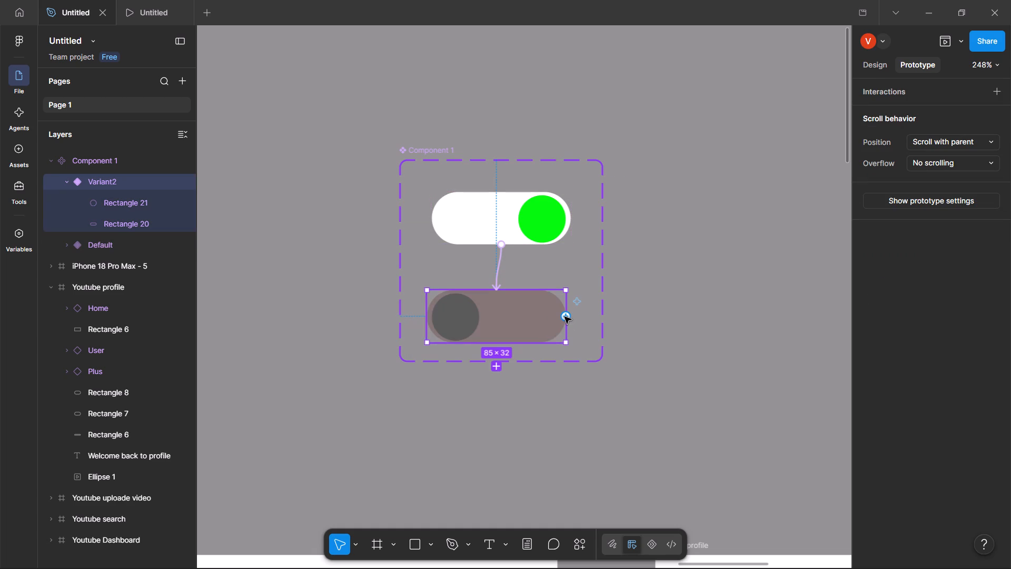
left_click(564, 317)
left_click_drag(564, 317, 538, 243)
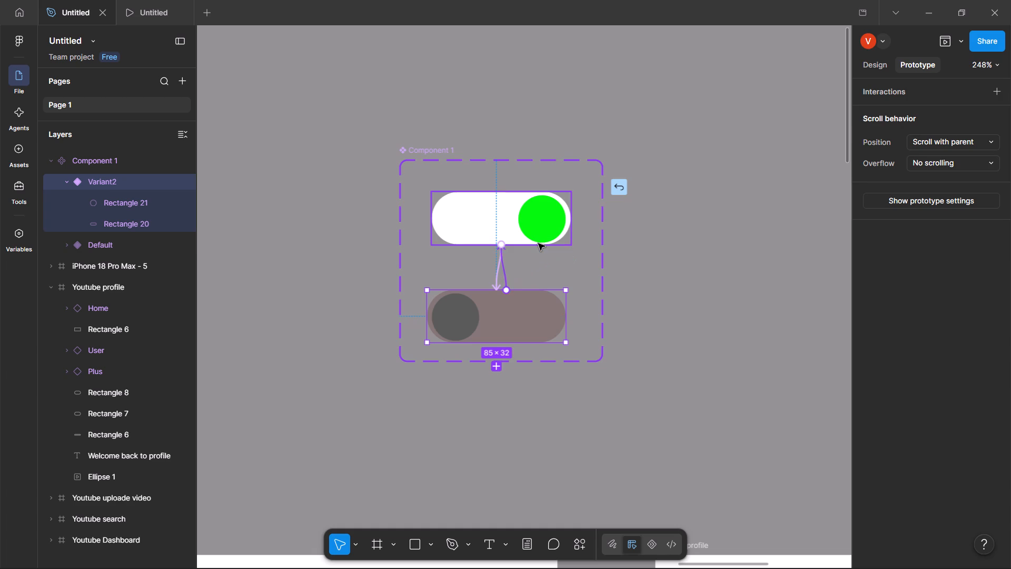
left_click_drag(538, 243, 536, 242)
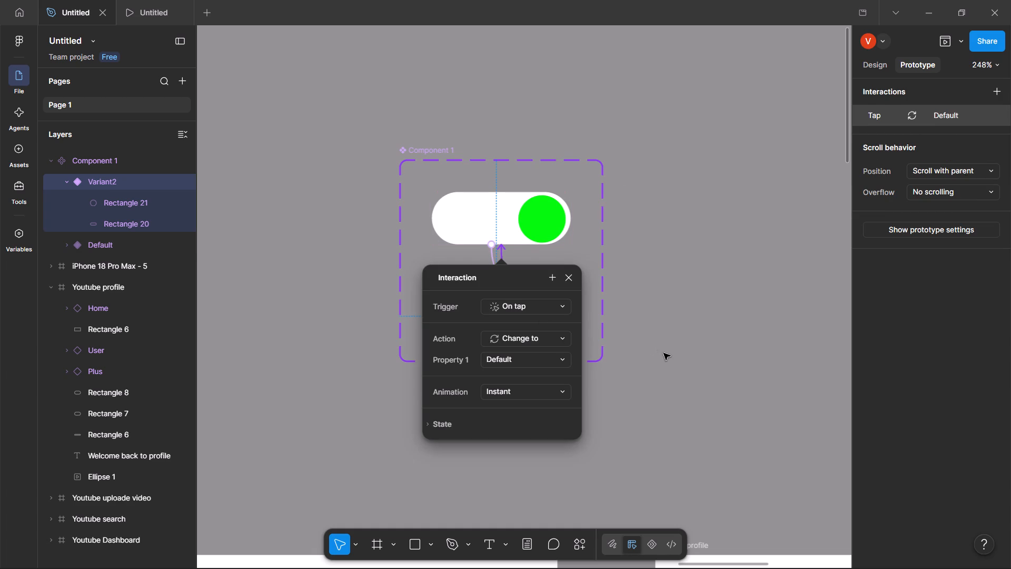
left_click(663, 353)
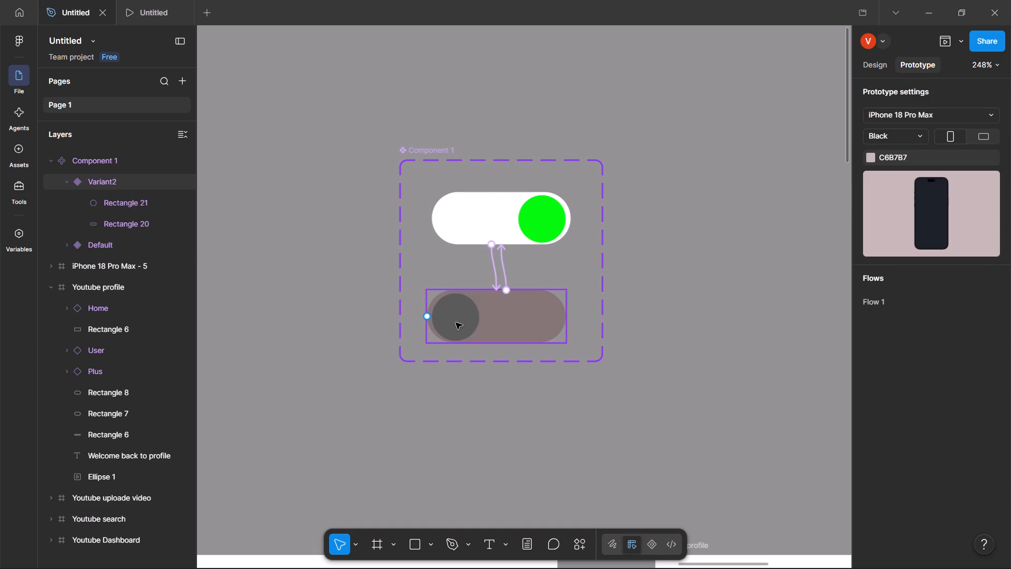
Open the prototype preview beside the canvas, keeping both toggle variants in view.
left_click(455, 322)
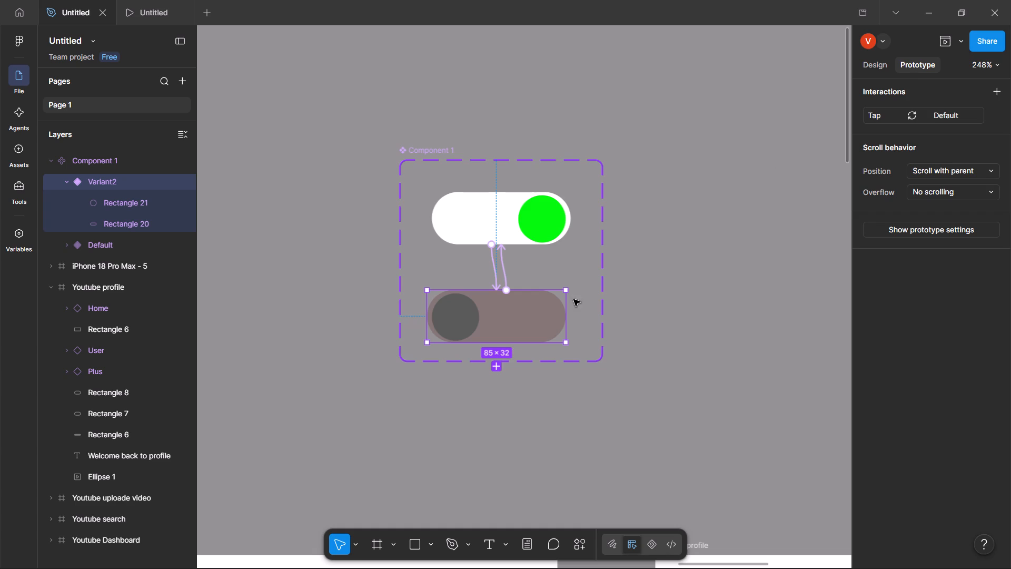
left_click(540, 330)
double_click(540, 330)
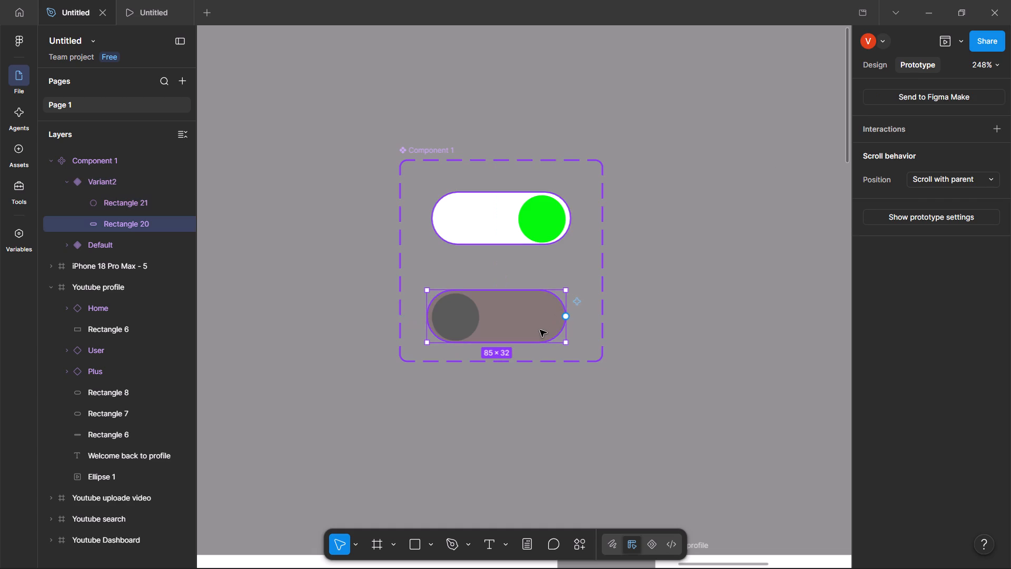
left_click(955, 38)
left_click(958, 43)
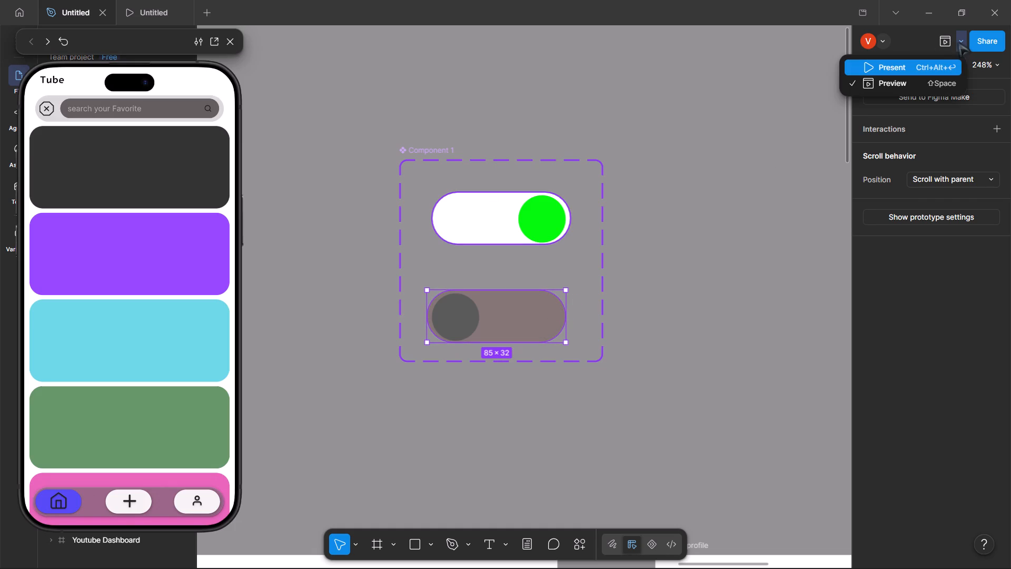
left_click(935, 77)
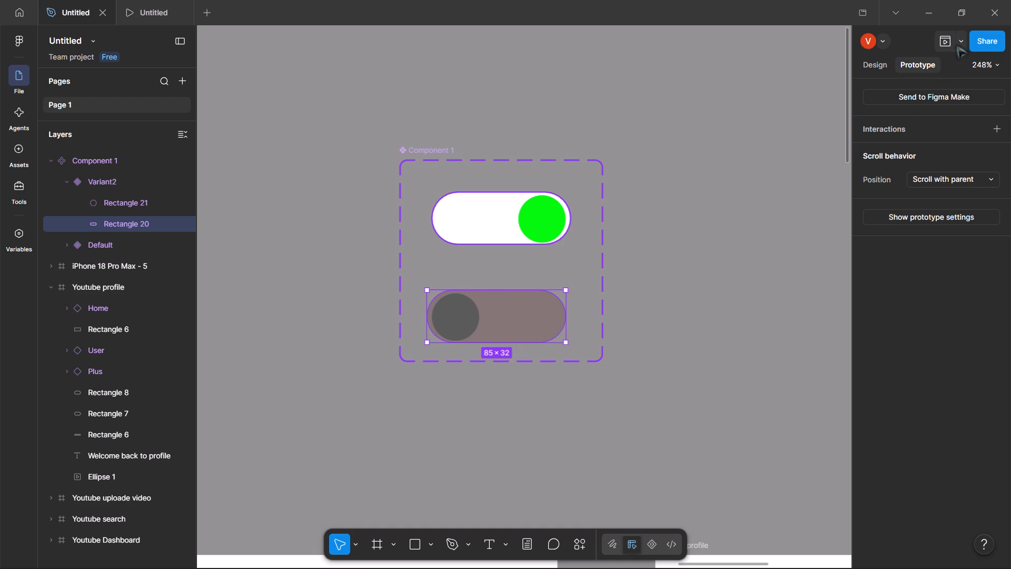
left_click(942, 41)
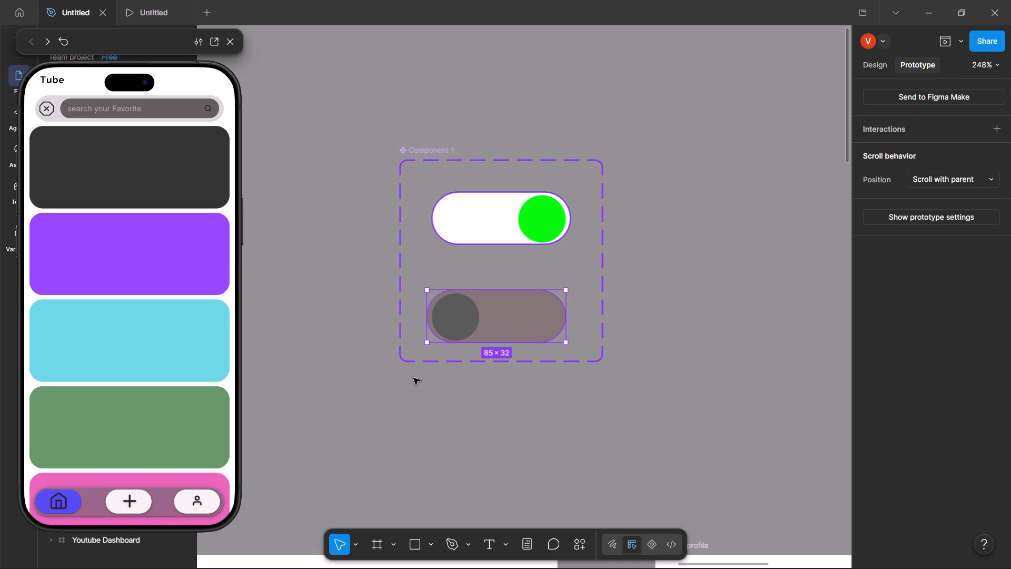
left_click(501, 318)
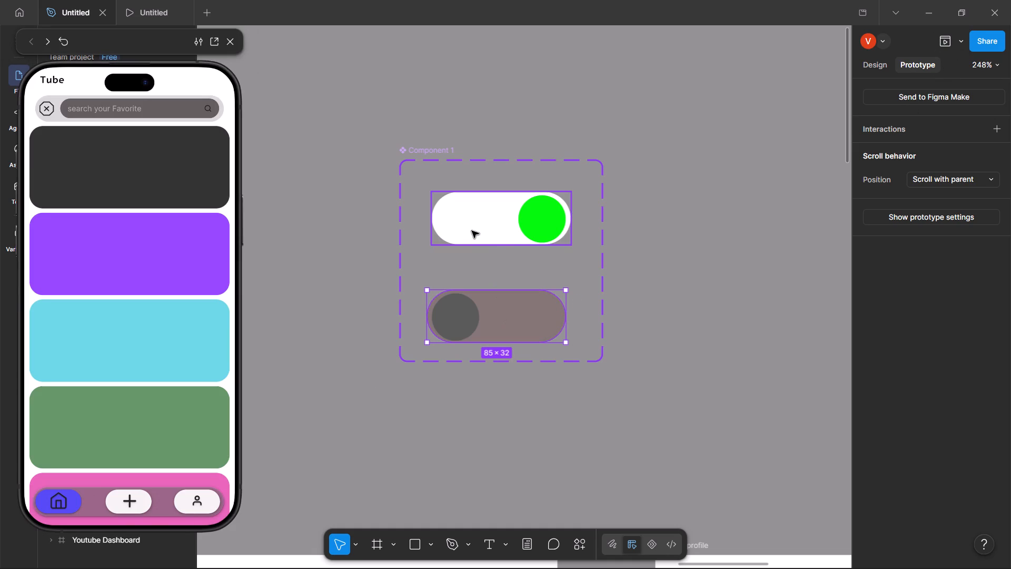
left_click(472, 231)
left_click(410, 277)
left_click(396, 284)
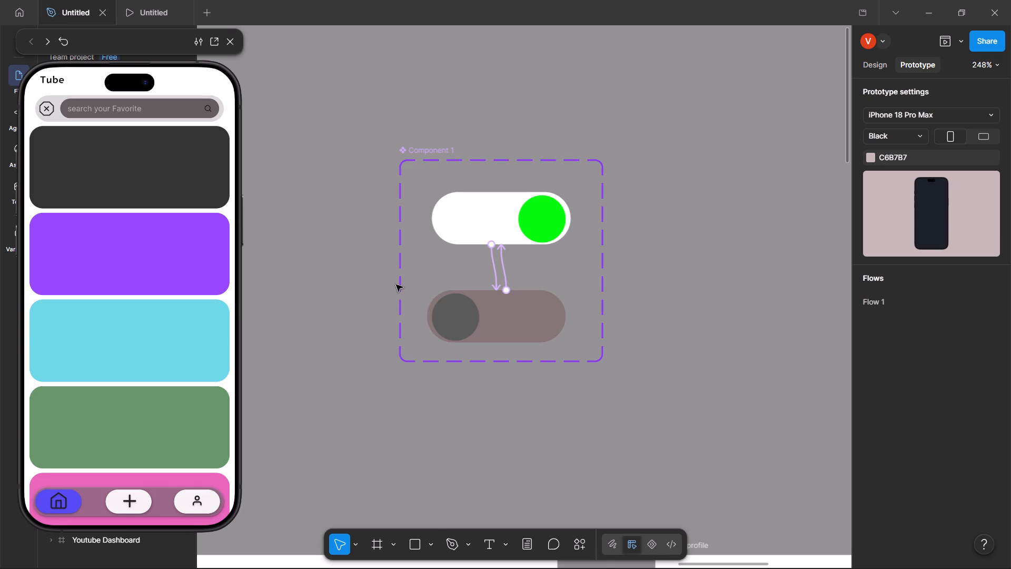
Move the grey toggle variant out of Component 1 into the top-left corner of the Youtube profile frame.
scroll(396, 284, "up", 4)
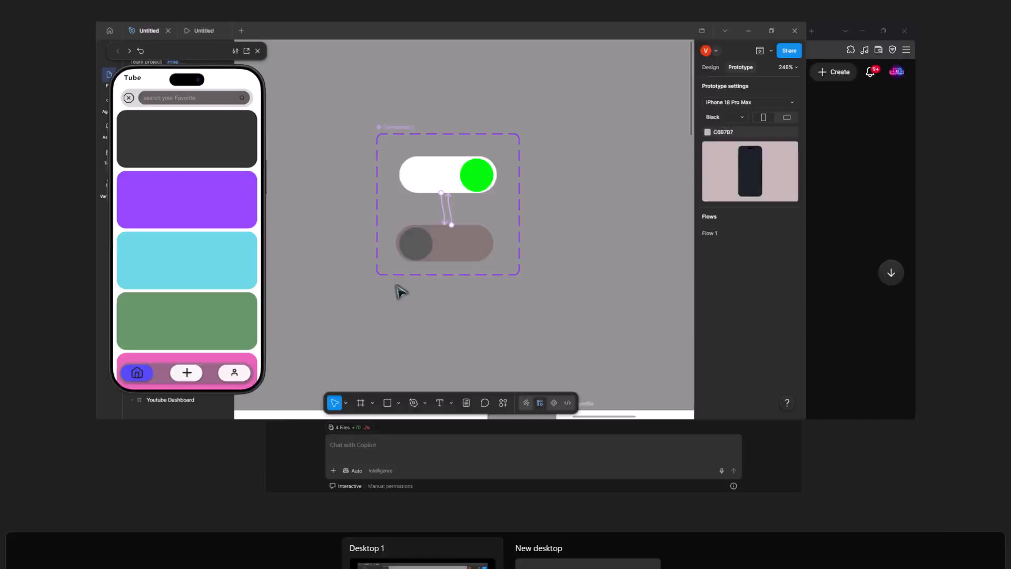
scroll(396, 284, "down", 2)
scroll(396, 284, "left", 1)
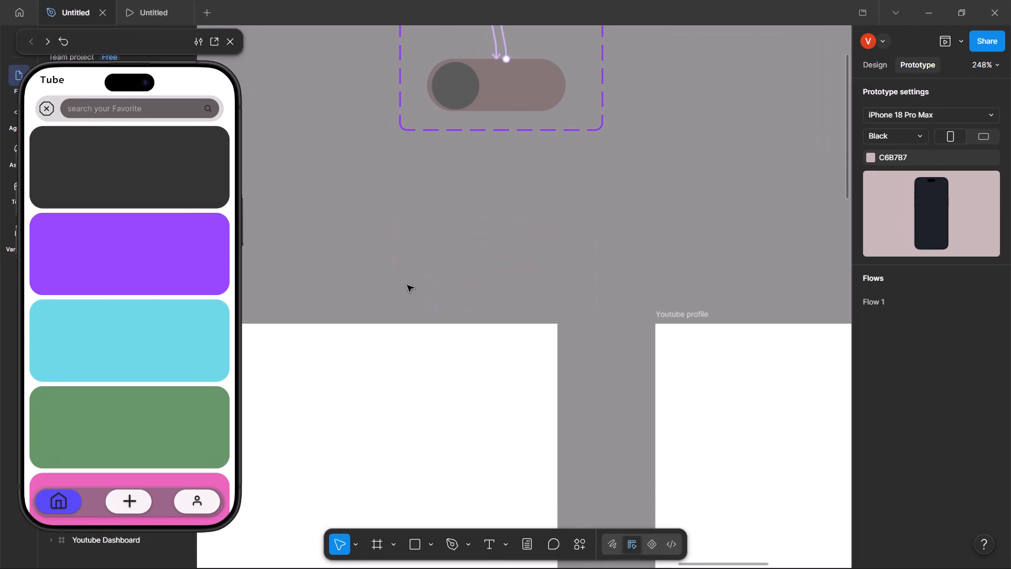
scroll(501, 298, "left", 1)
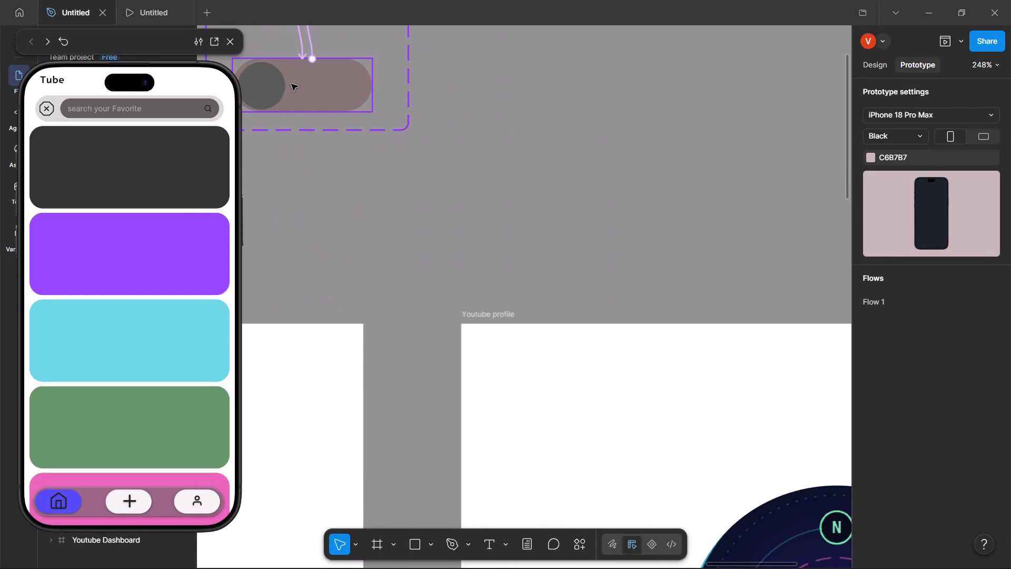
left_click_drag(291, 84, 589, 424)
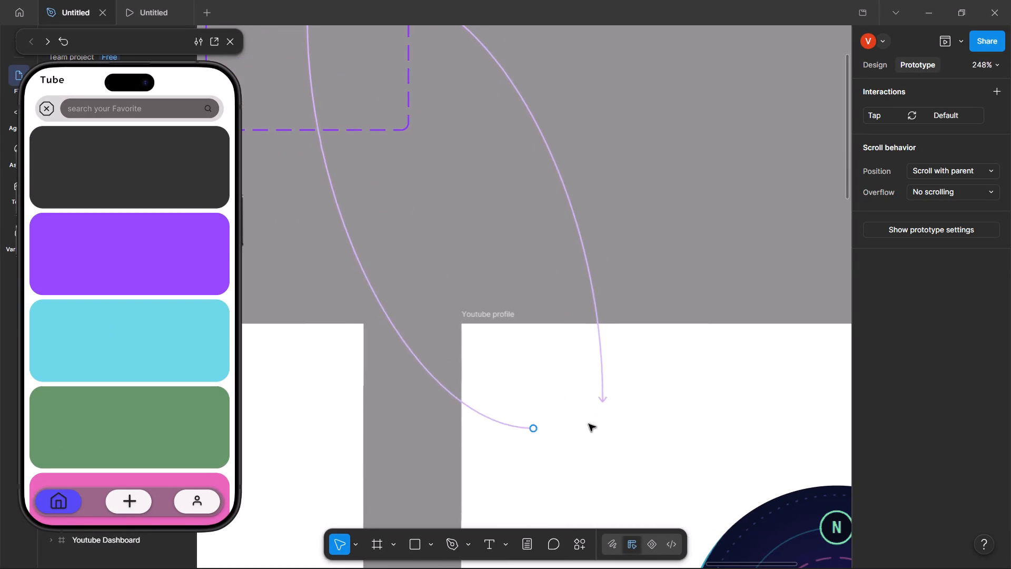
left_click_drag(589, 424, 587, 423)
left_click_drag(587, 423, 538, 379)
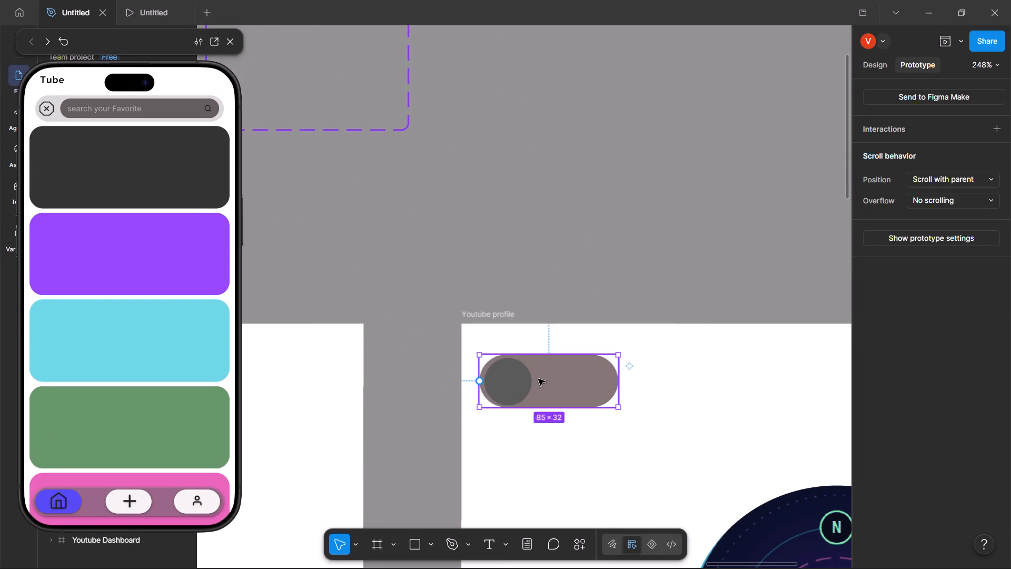
In the preview, go to the profile screen and test the grey toggle by tapping it repeatedly and dragging it.
left_click(196, 492)
left_click(48, 86)
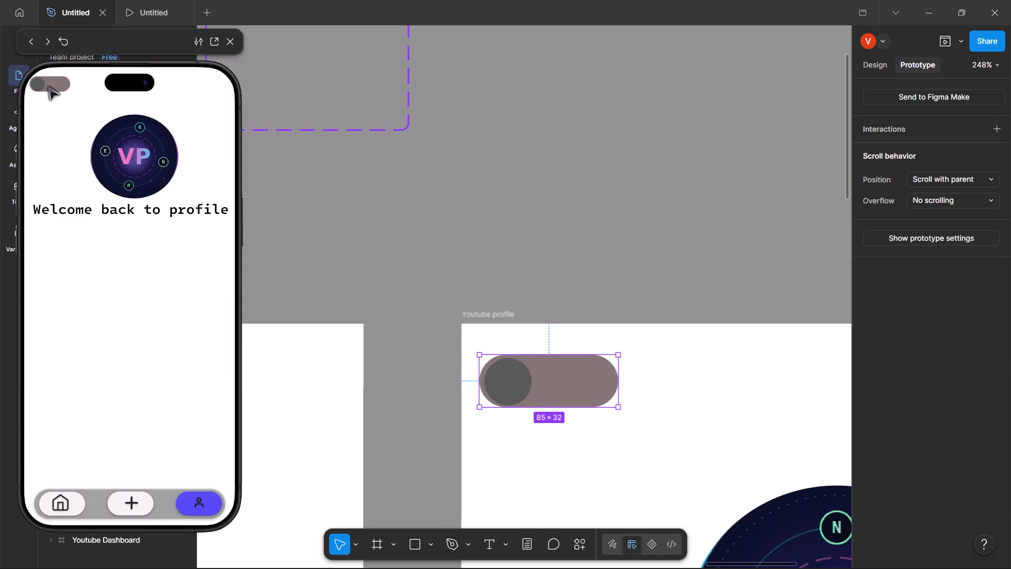
left_click(44, 85)
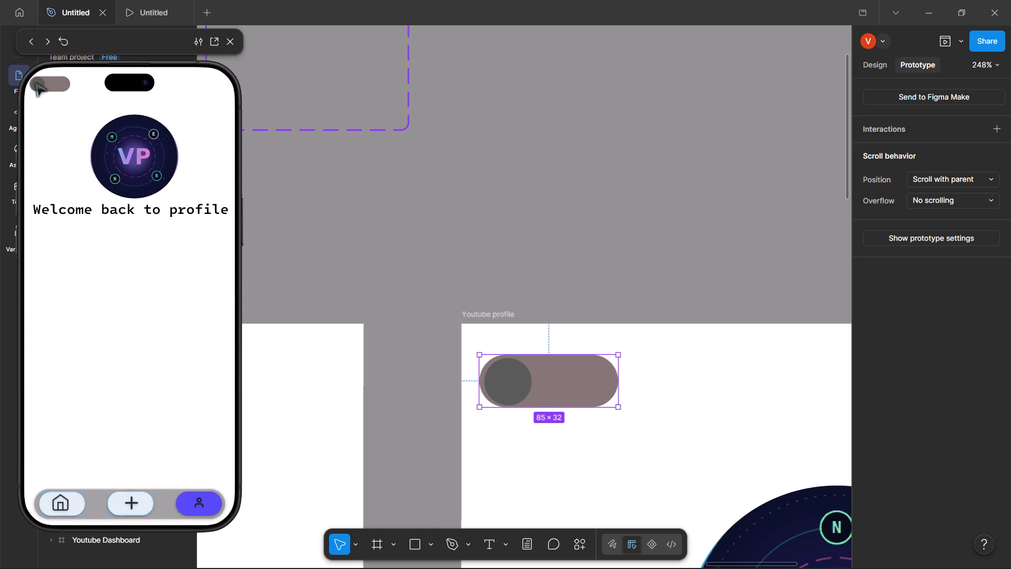
left_click(35, 82)
triple_click(35, 82)
triple_click(35, 82)
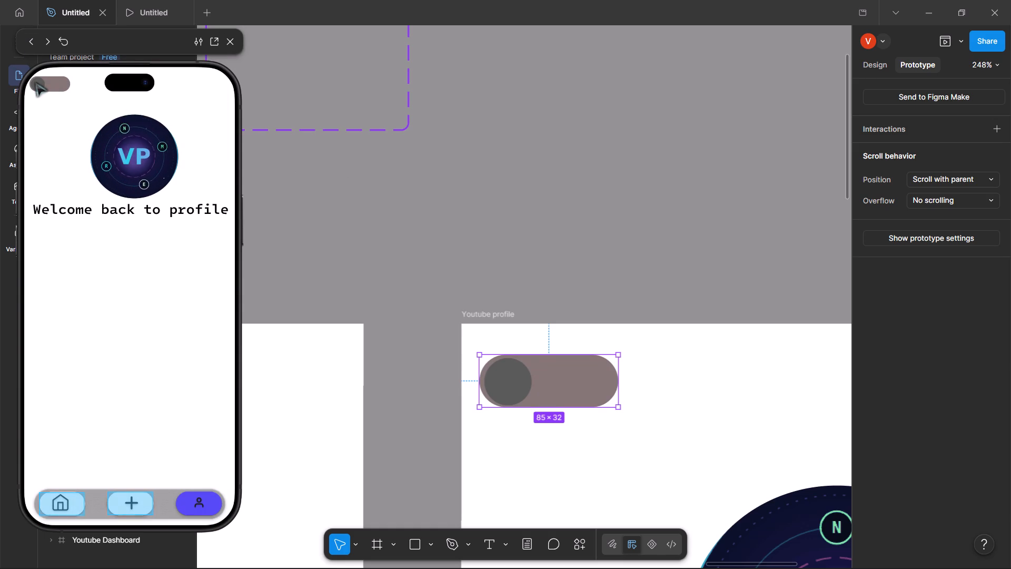
triple_click(35, 82)
triple_click(35, 82)
left_click_drag(35, 82, 267, 202)
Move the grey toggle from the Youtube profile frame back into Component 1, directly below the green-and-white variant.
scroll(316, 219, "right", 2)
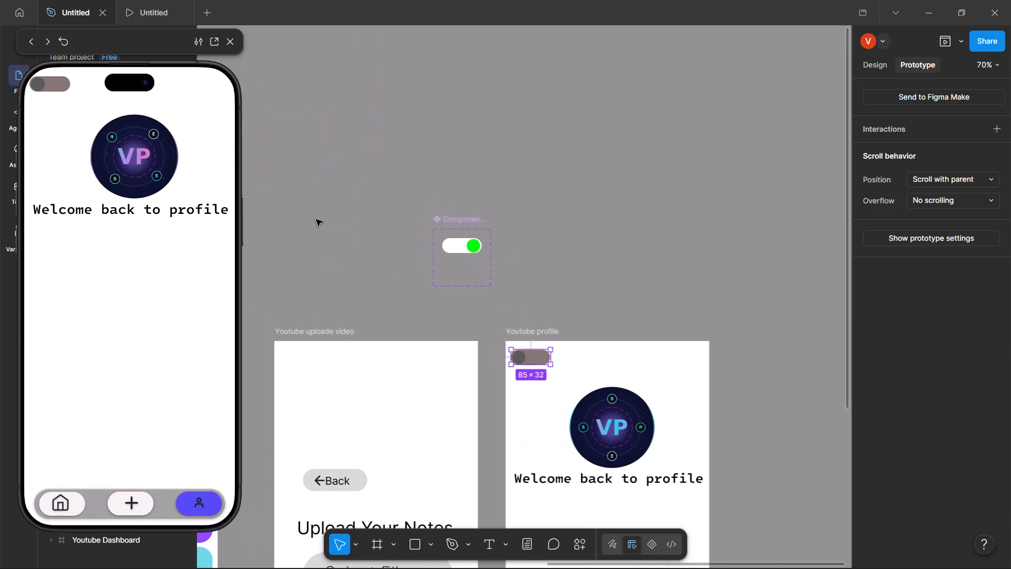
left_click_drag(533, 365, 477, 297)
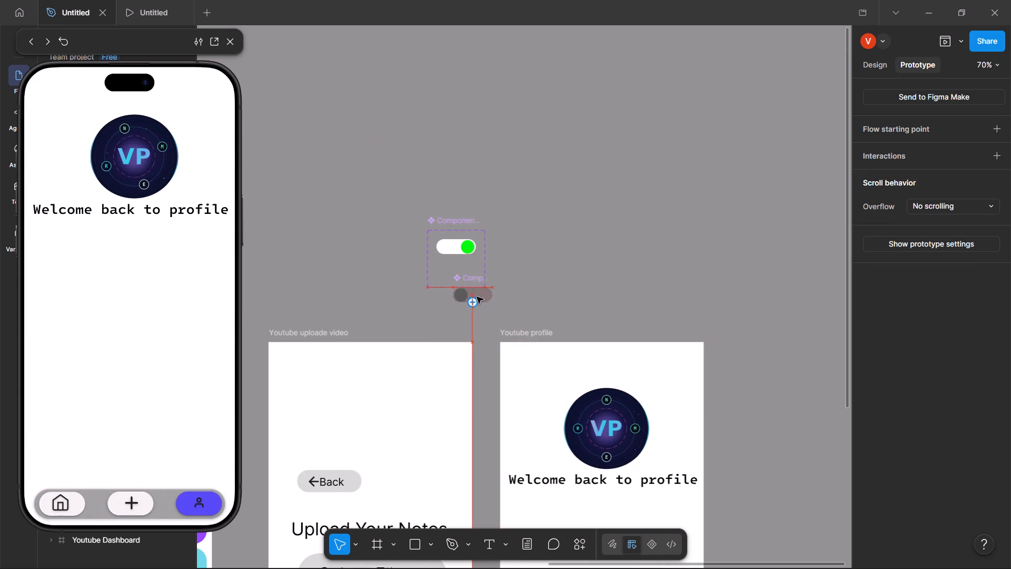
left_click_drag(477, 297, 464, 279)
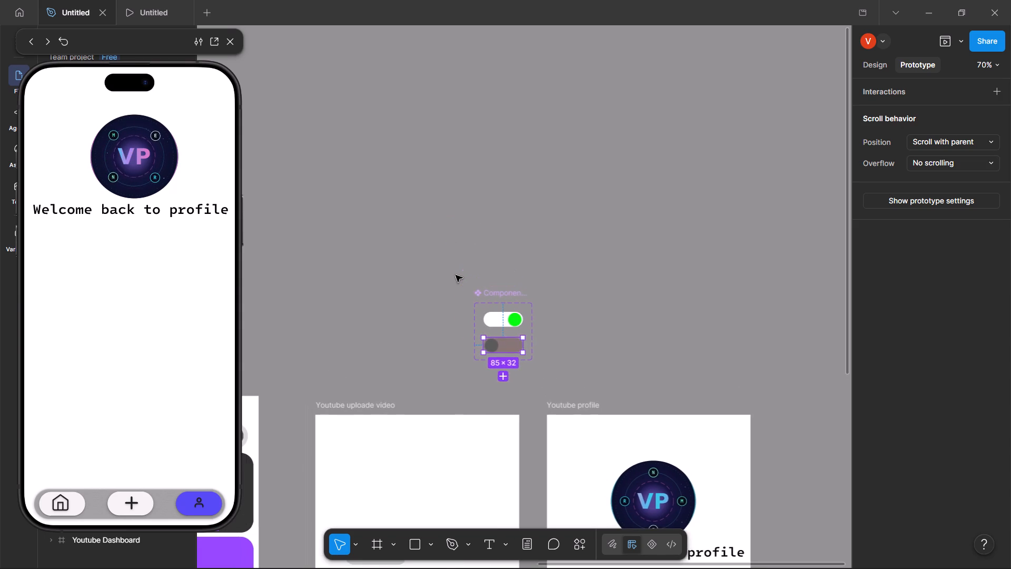
Add an On tap interaction to the grey Variant2 that scrolls to Rectangle 20 with Instant animation.
left_click(482, 293)
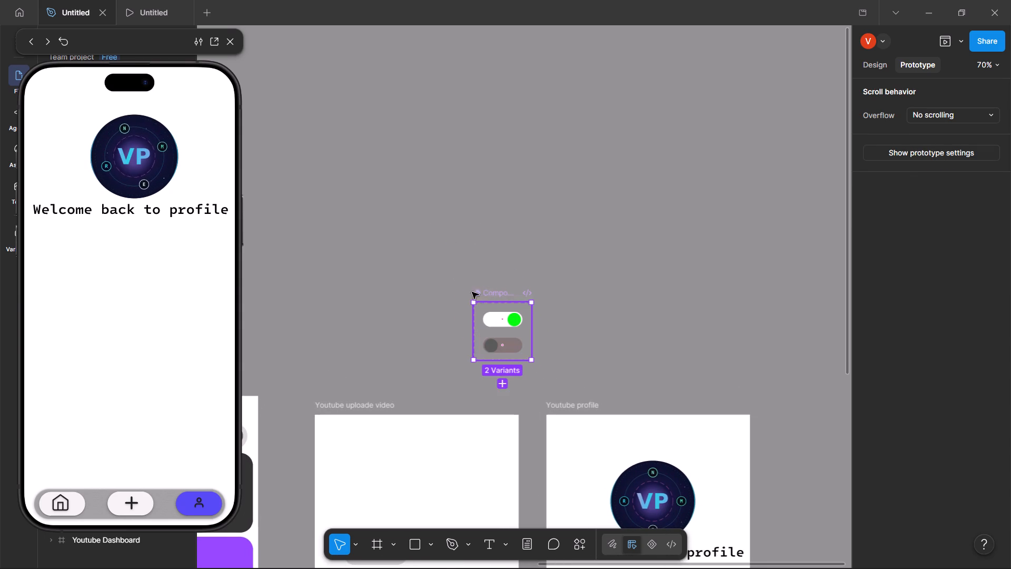
scroll(442, 296, "left", 5)
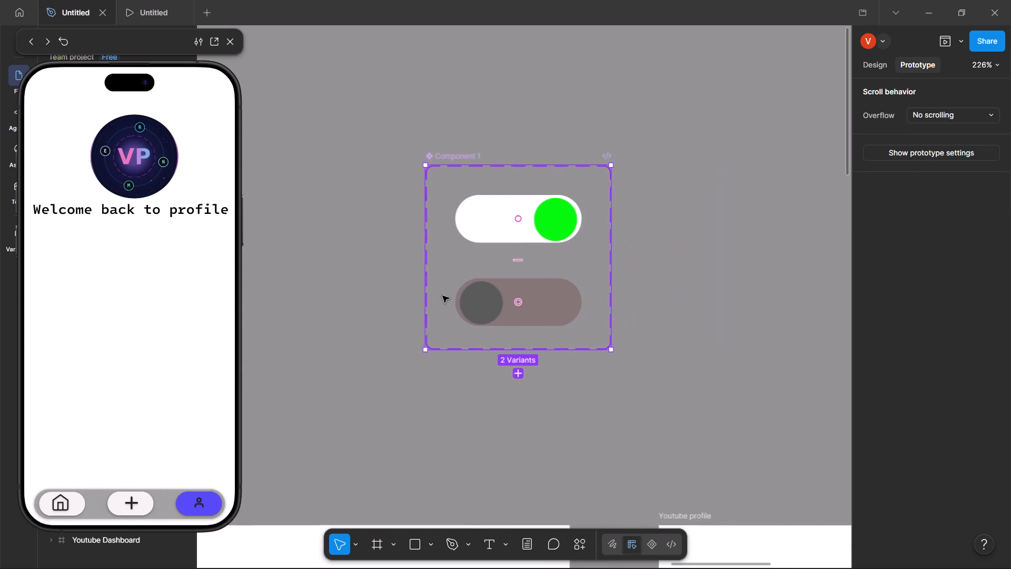
scroll(442, 296, "left", 1)
left_click(501, 300)
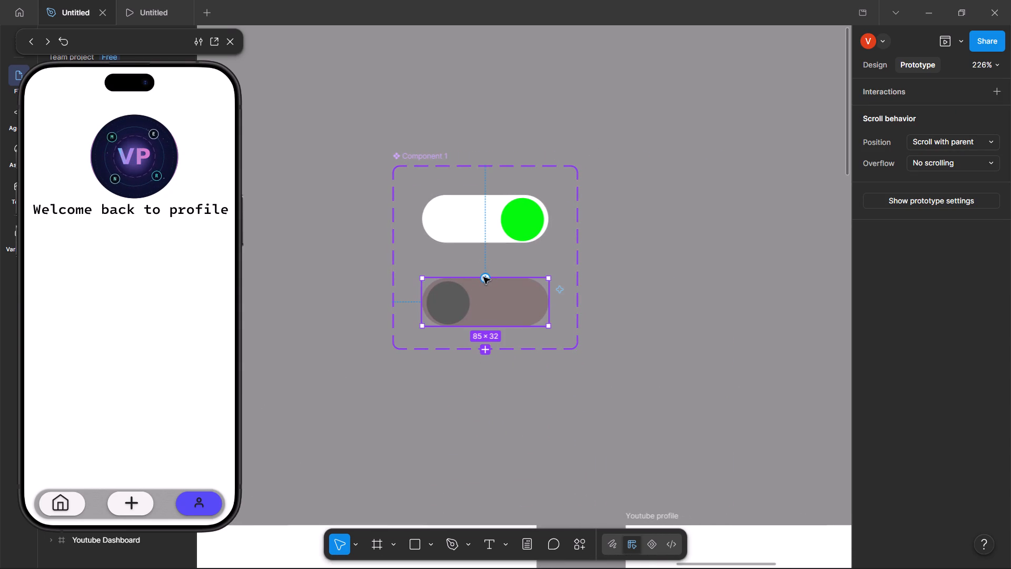
left_click(483, 277)
left_click_drag(483, 277, 492, 298)
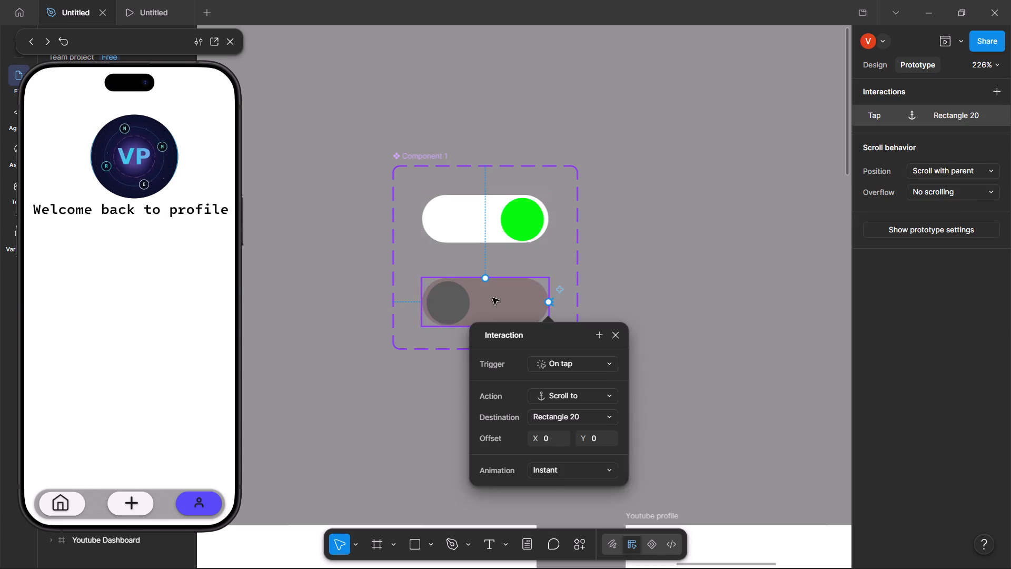
Connect the green-and-white Default variant to Variant2 with an On tap, Change to interaction using Instant animation.
left_click(482, 240)
left_click_drag(483, 241, 501, 274)
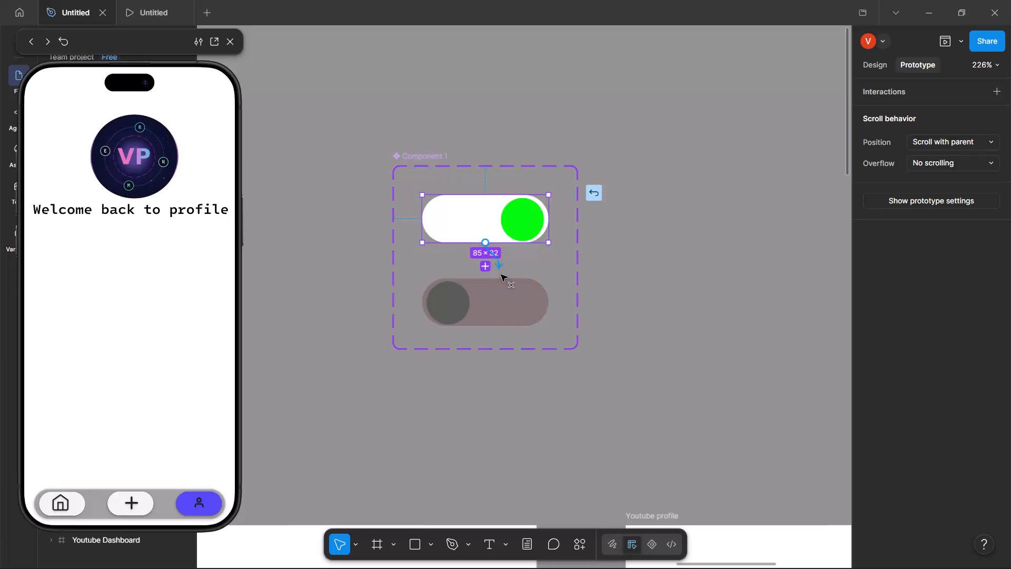
left_click_drag(501, 274, 502, 281)
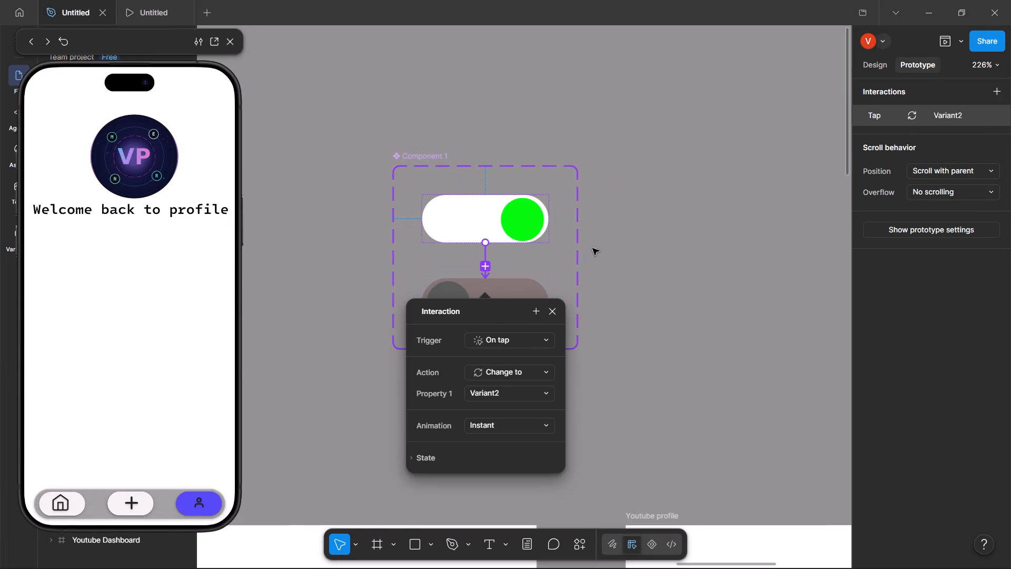
left_click(592, 248)
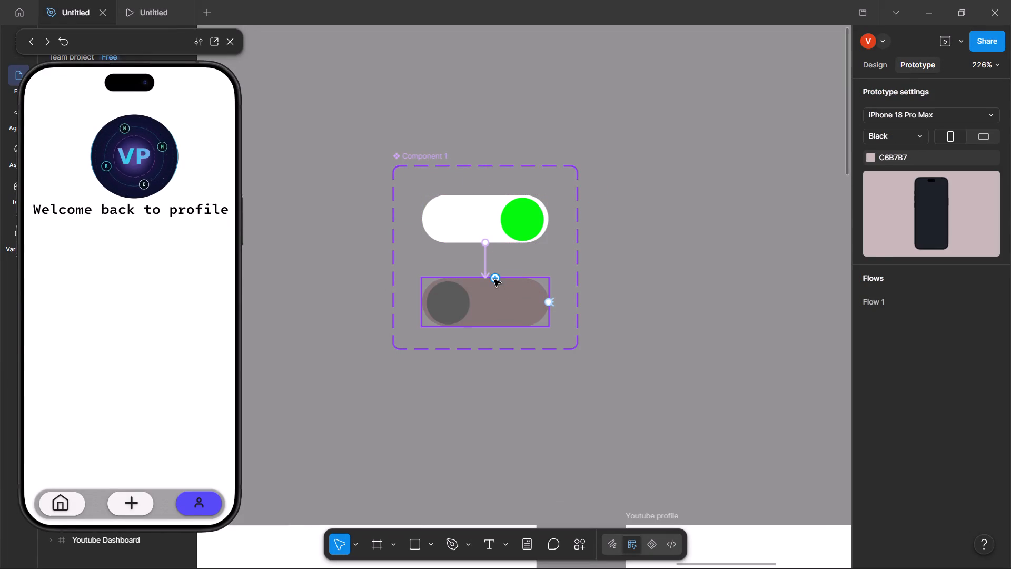
Connect Variant2 to Default with an On drag, Change to interaction using Smart animate, Ease out, 300ms.
left_click_drag(494, 279, 494, 238)
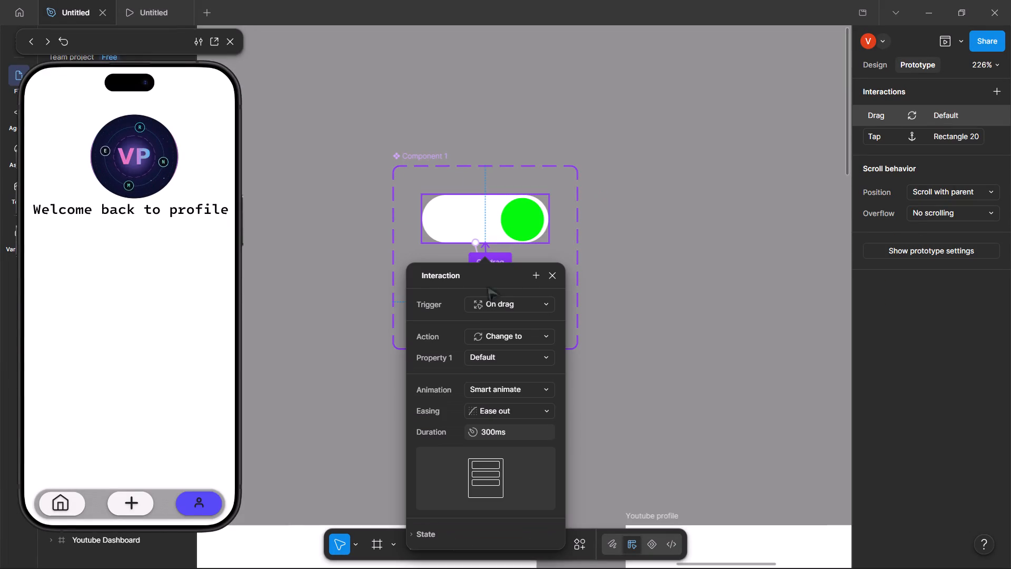
left_click(672, 358)
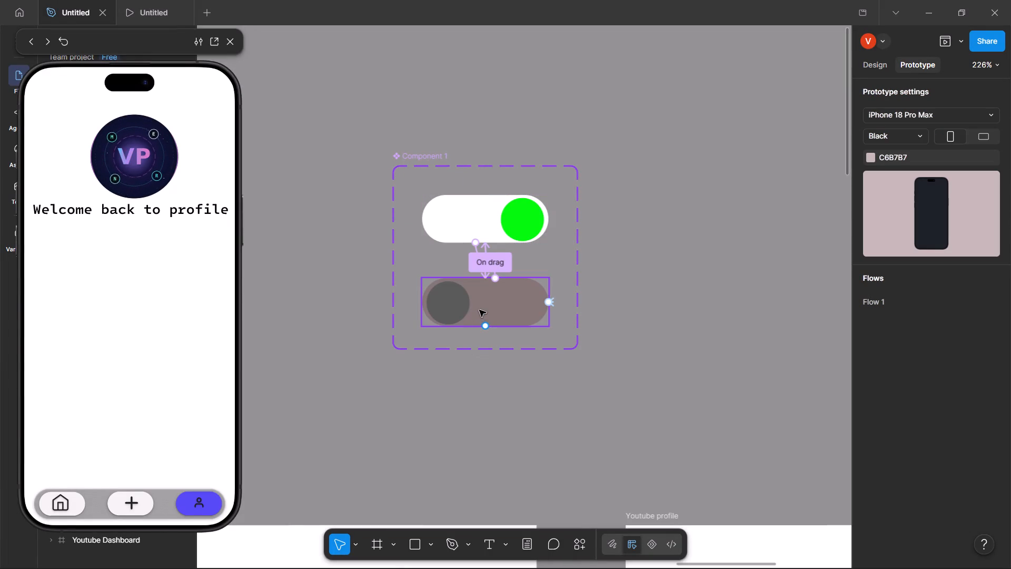
Review the trigger options of the grey Variant2's Change to Default interaction and keep On drag.
left_click(479, 310)
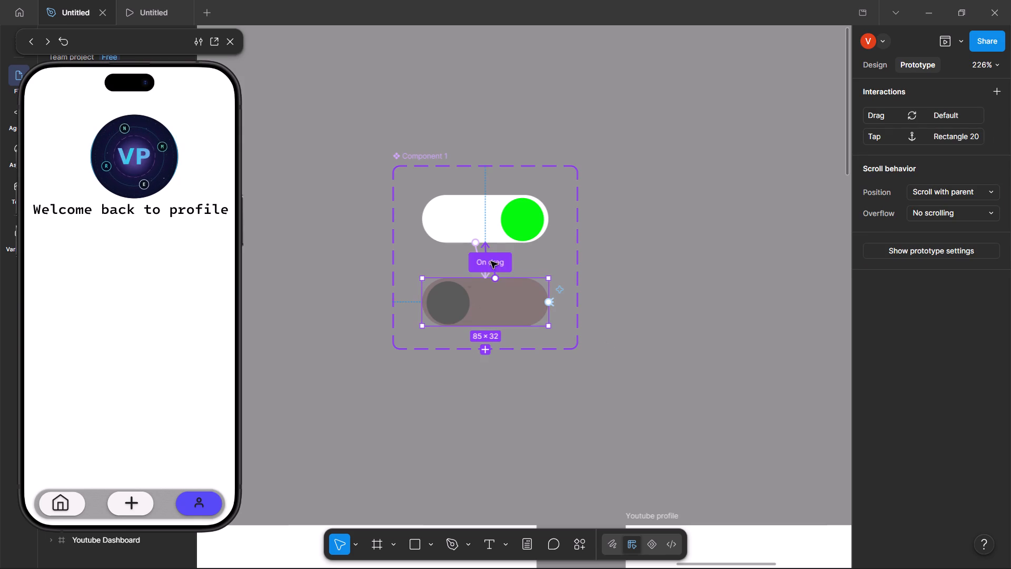
left_click(455, 300)
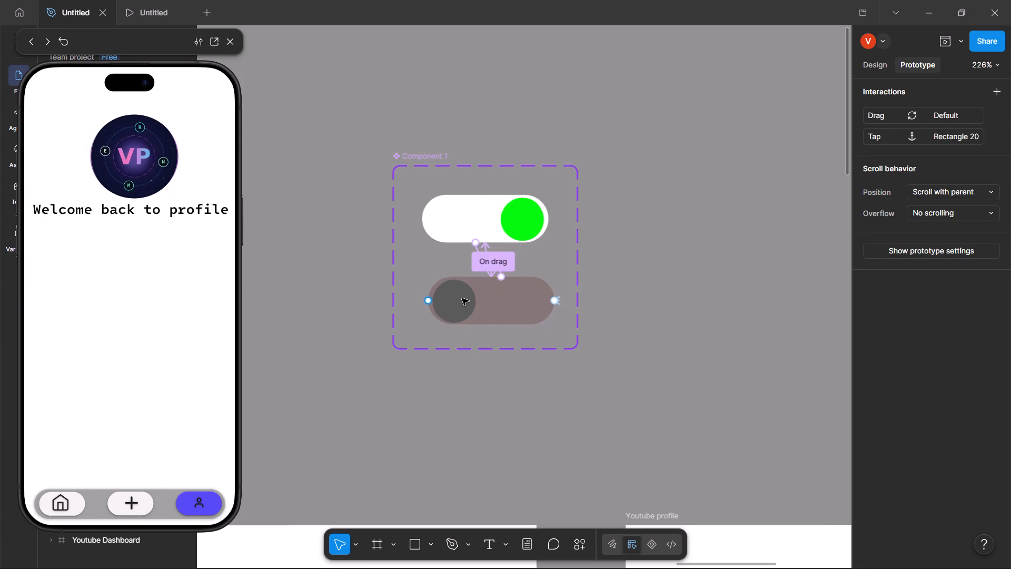
left_click(493, 266)
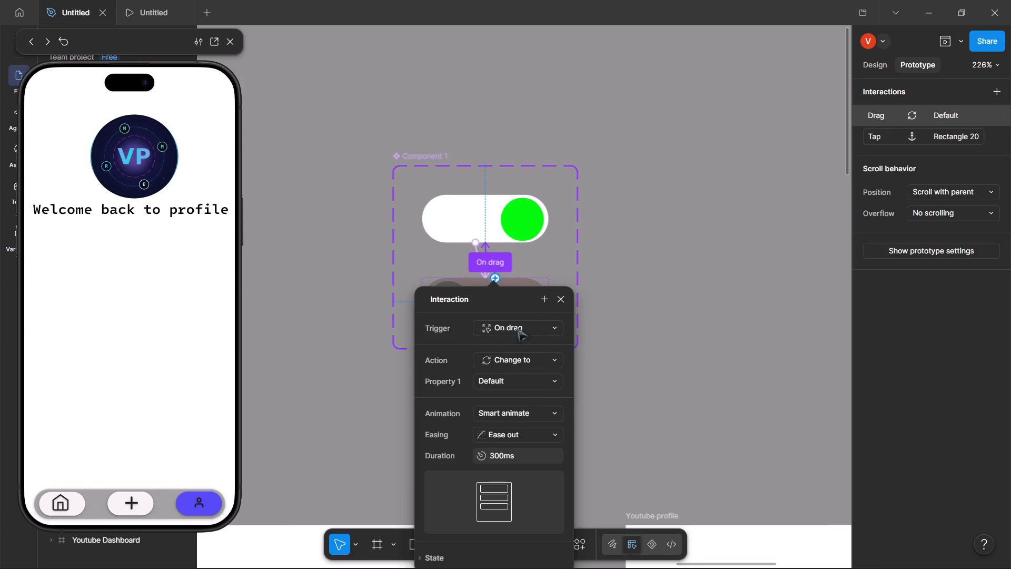
left_click(517, 328)
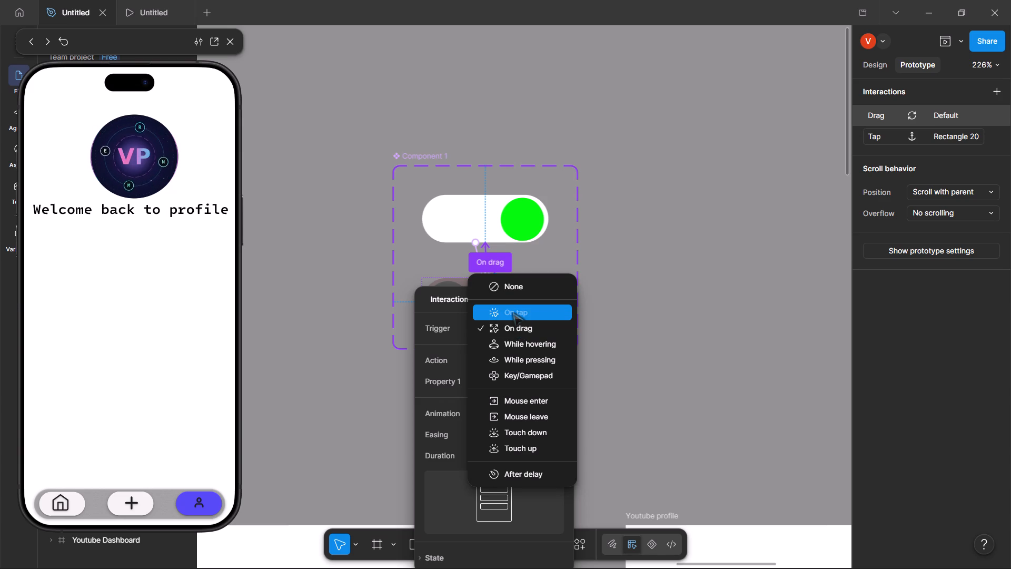
left_click(514, 325)
left_click(635, 298)
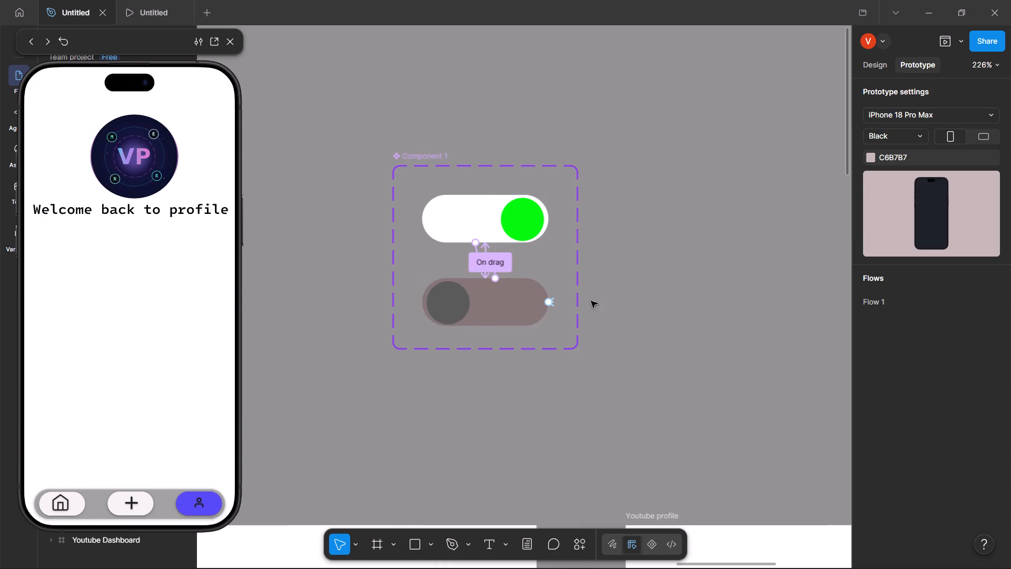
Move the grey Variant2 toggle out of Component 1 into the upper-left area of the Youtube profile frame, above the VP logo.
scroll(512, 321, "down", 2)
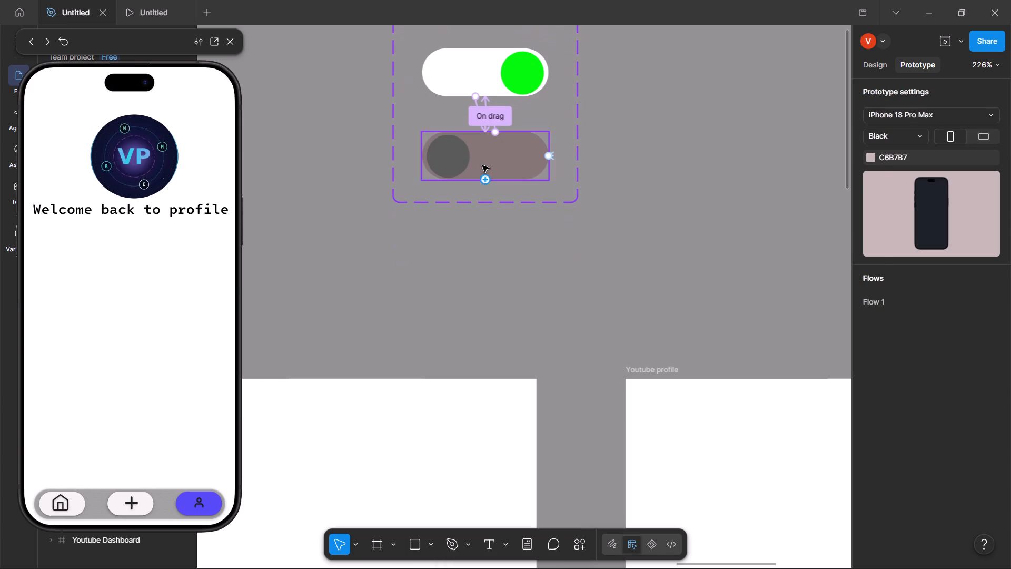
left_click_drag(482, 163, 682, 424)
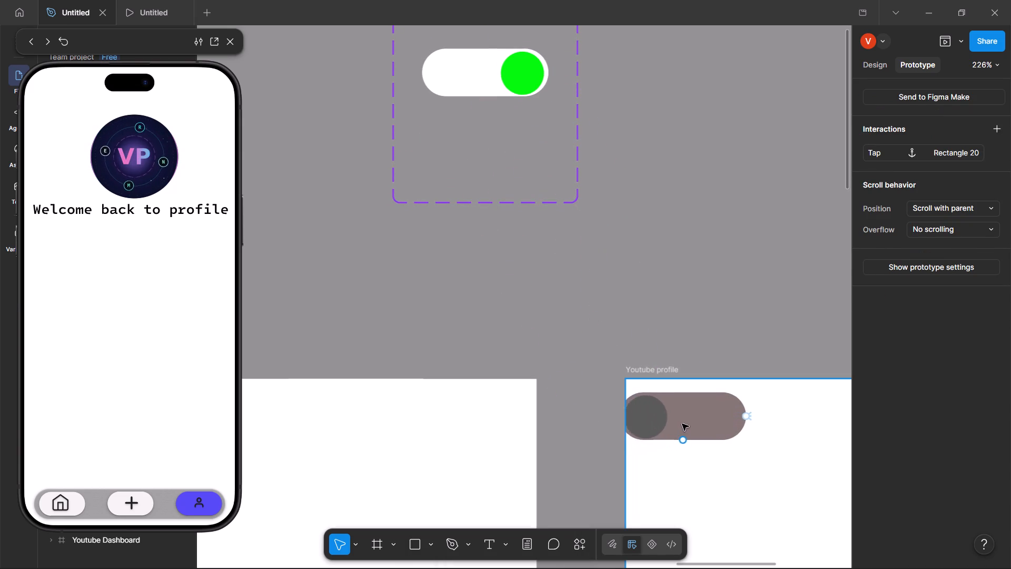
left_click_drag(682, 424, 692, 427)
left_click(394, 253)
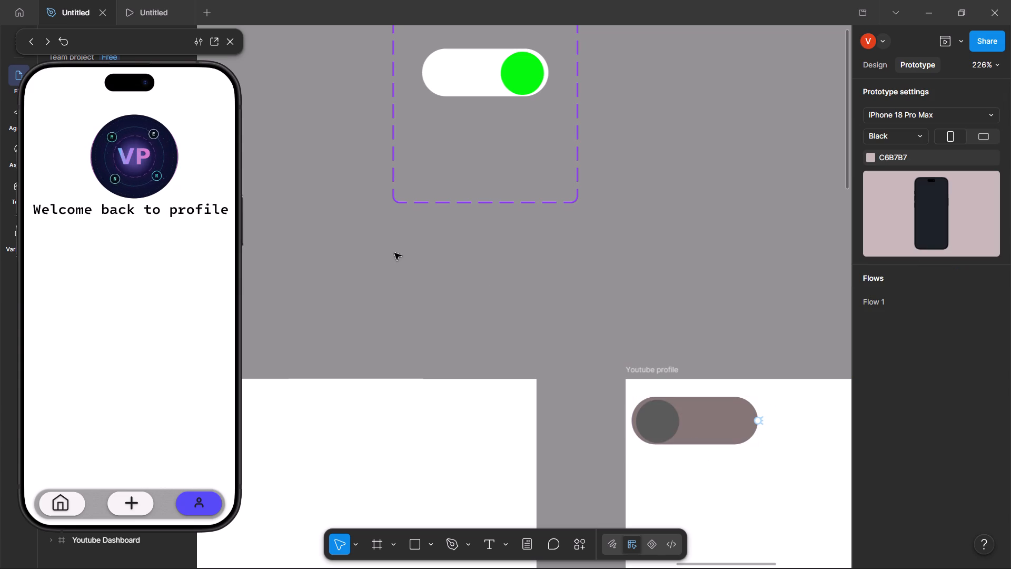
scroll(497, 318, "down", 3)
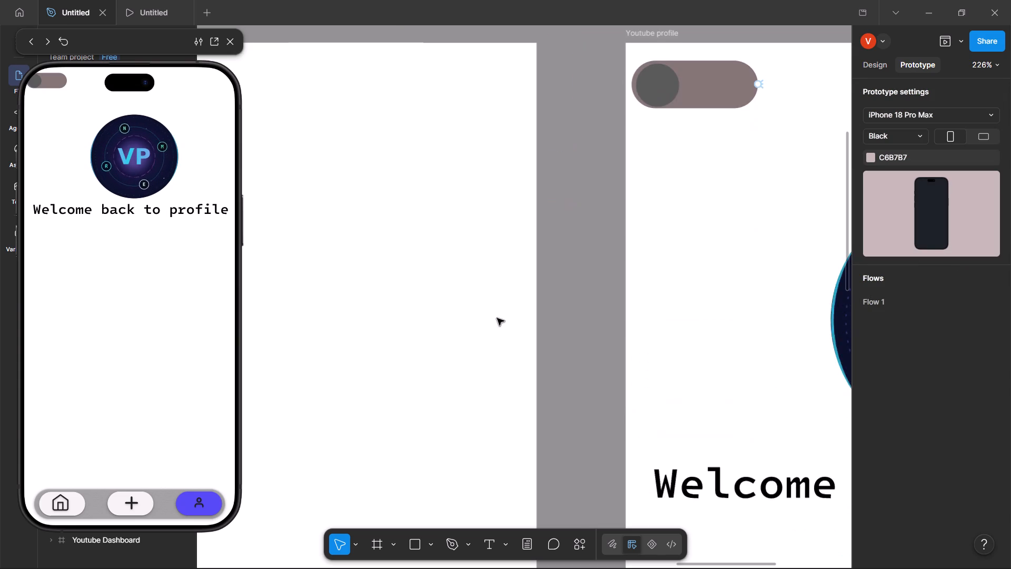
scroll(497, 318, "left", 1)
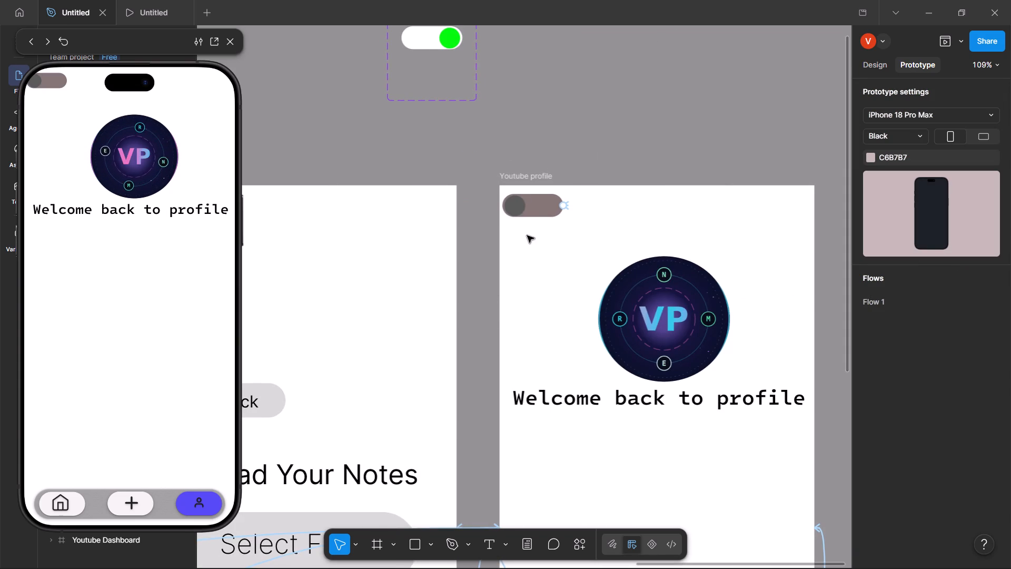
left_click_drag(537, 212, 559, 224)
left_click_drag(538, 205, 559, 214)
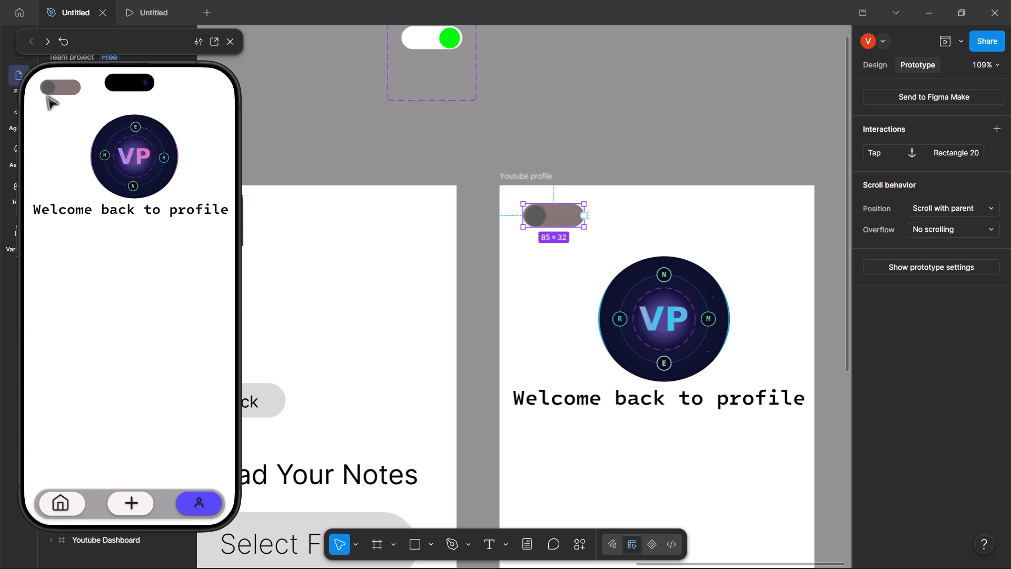
Test the grey toggle in the profile screen preview by repeatedly tapping it and sliding its knob.
left_click_drag(47, 88, 101, 96)
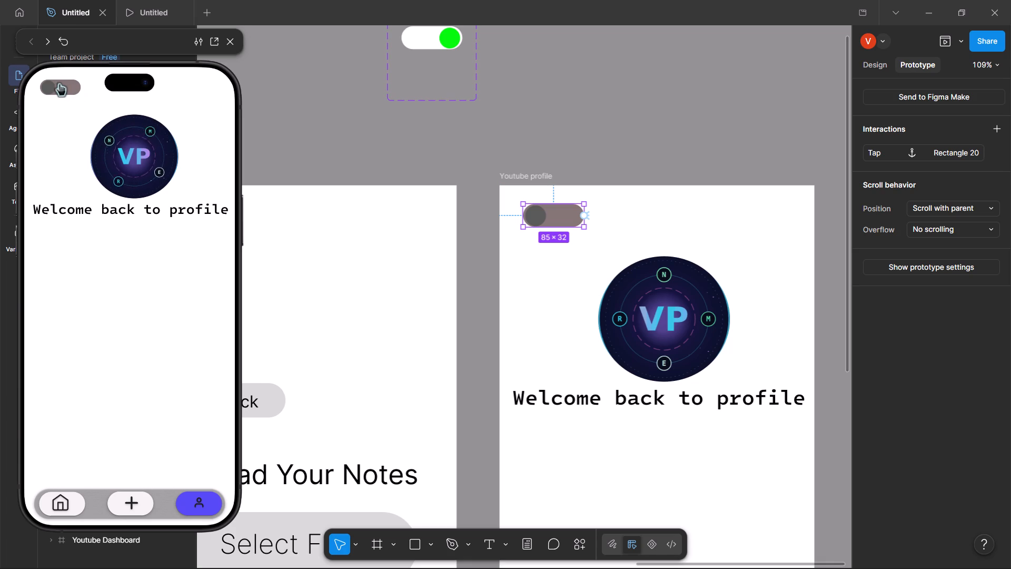
left_click(50, 82)
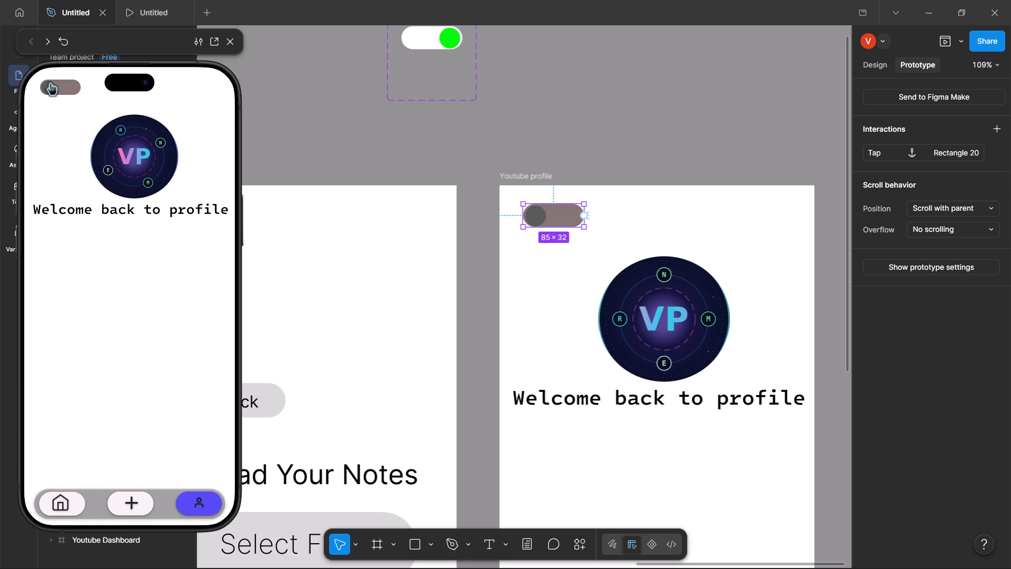
left_click(50, 82)
left_click(49, 86)
left_click_drag(49, 86, 65, 93)
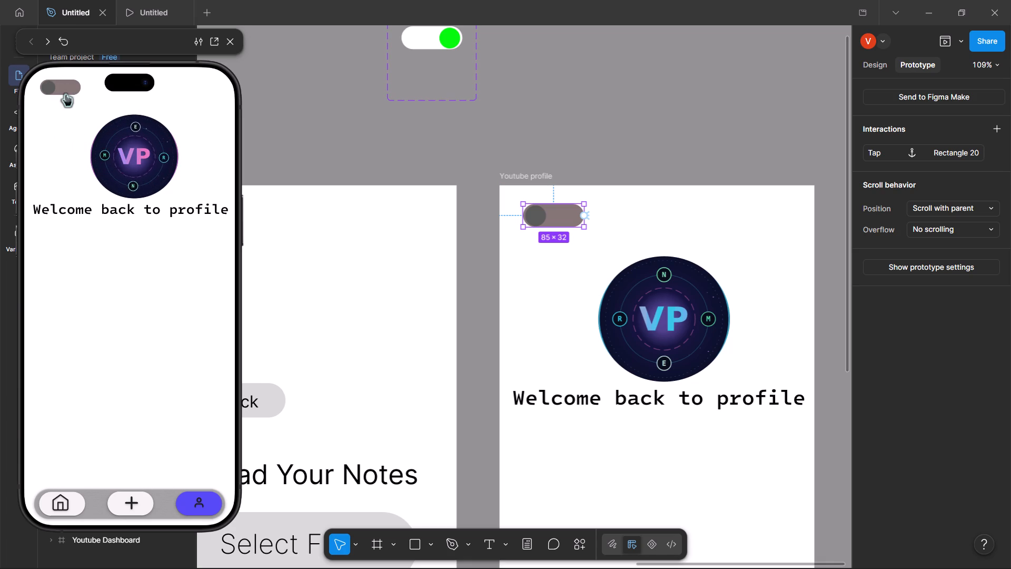
left_click_drag(65, 93, 39, 87)
left_click(40, 86)
left_click_drag(40, 86, 57, 86)
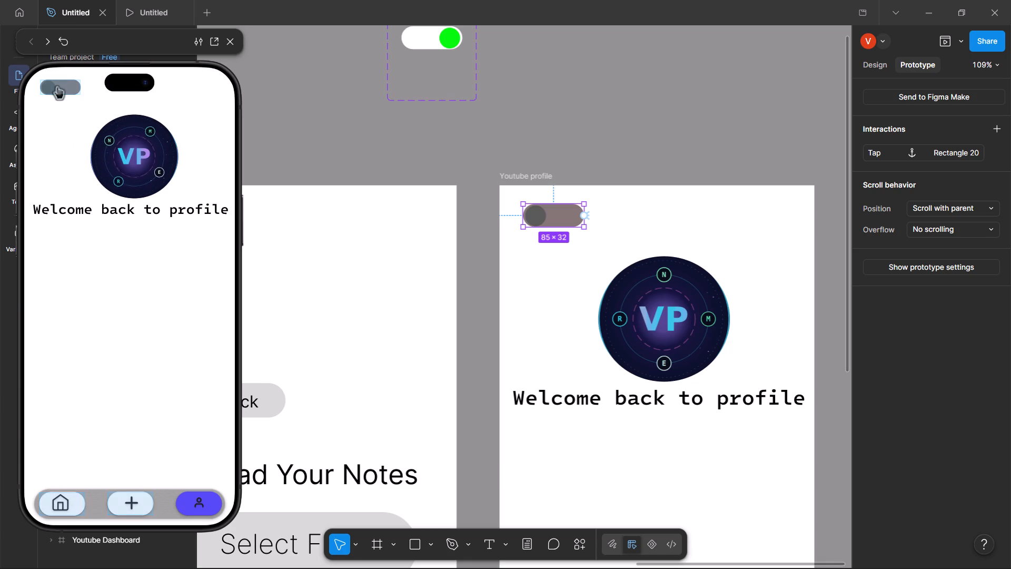
left_click_drag(57, 86, 71, 84)
triple_click(71, 84)
double_click(71, 84)
left_click_drag(71, 84, 55, 86)
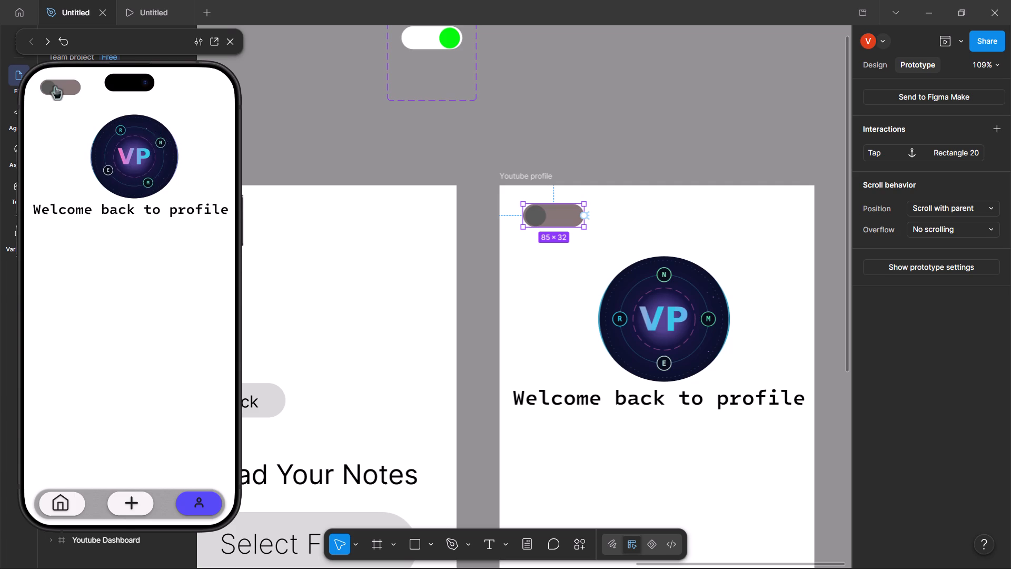
left_click_drag(55, 86, 61, 84)
left_click_drag(61, 84, 48, 83)
left_click_drag(48, 83, 52, 60)
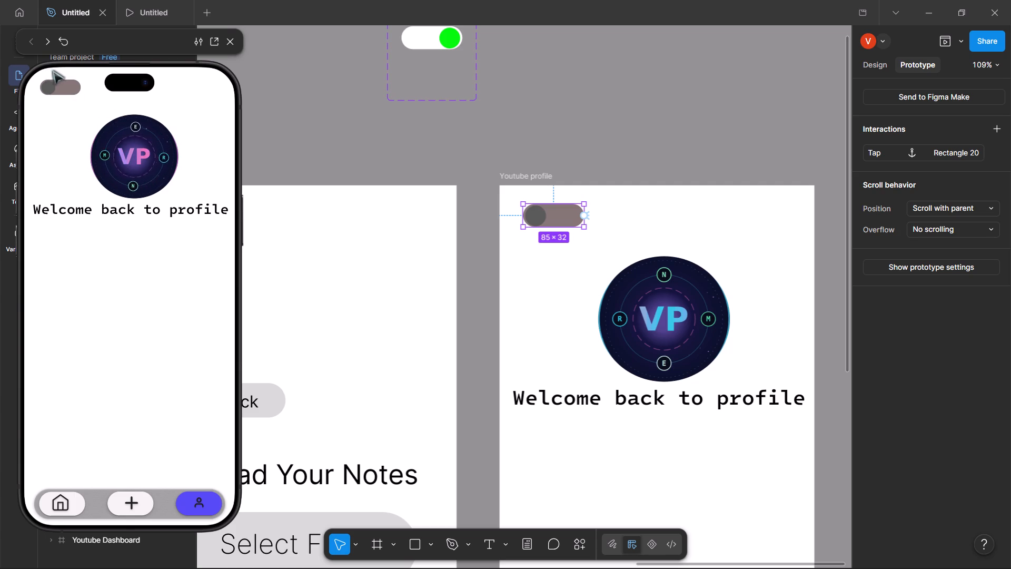
left_click_drag(49, 89, 53, 98)
left_click_drag(47, 89, 82, 94)
left_click_drag(48, 84, 82, 89)
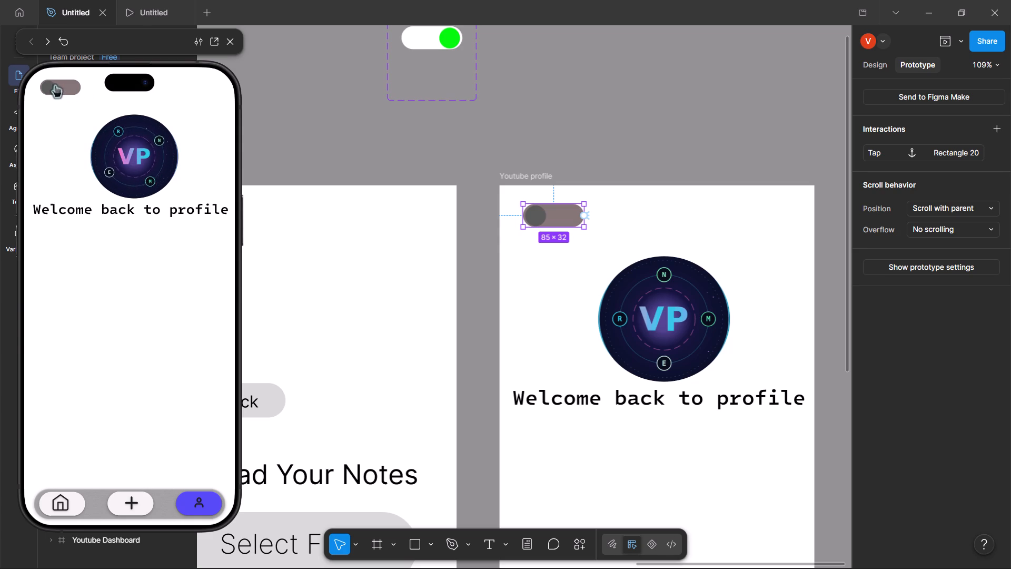
left_click_drag(55, 84, 73, 91)
left_click_drag(43, 81, 66, 83)
left_click_drag(54, 82, 48, 82)
left_click_drag(48, 82, 67, 82)
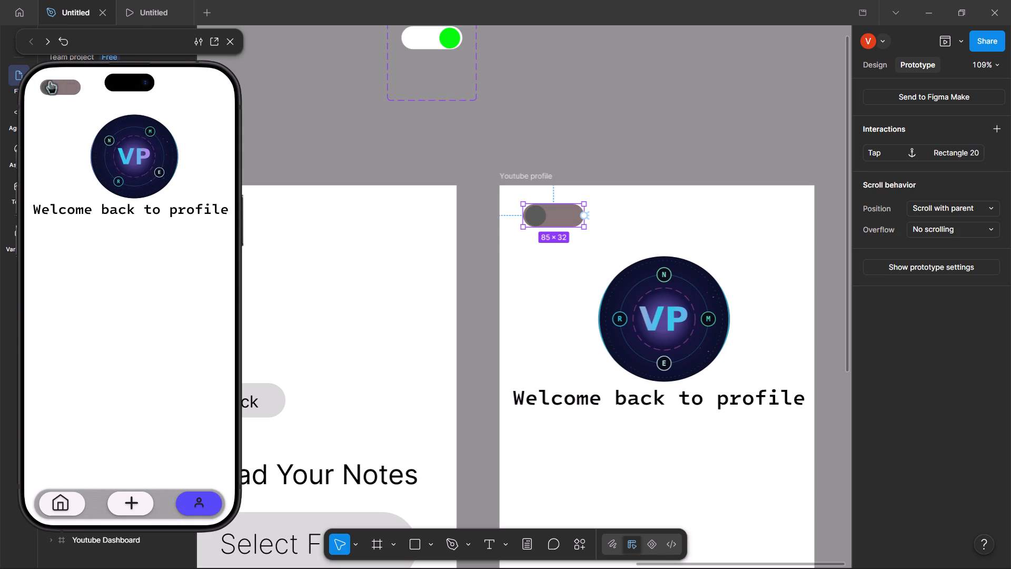
left_click_drag(42, 81, 67, 85)
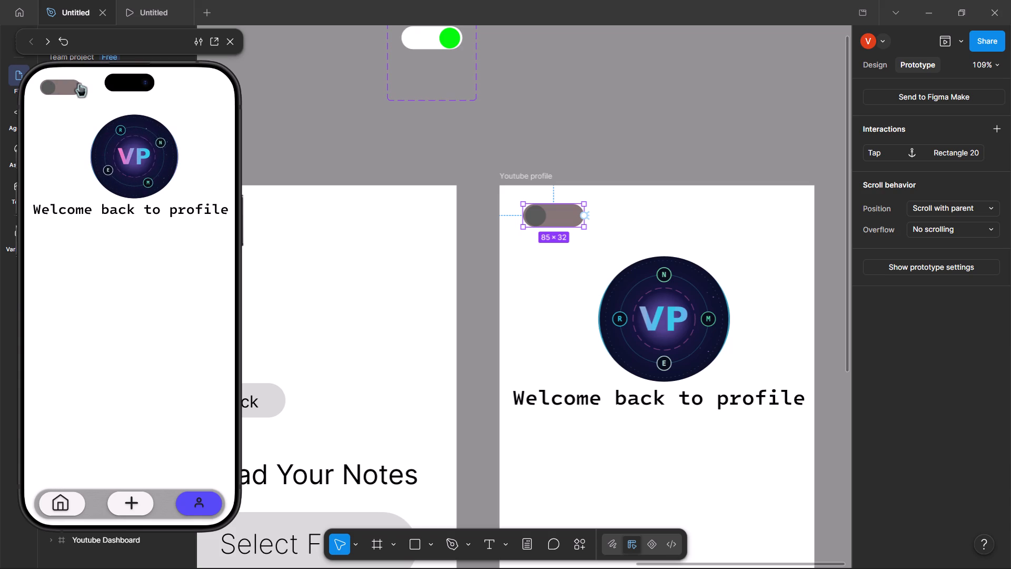
left_click(79, 83)
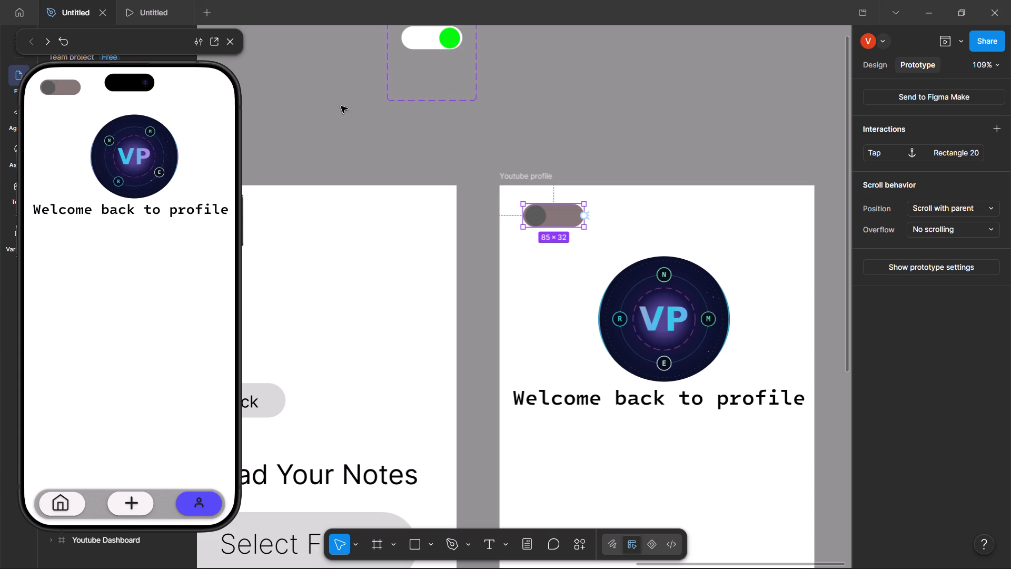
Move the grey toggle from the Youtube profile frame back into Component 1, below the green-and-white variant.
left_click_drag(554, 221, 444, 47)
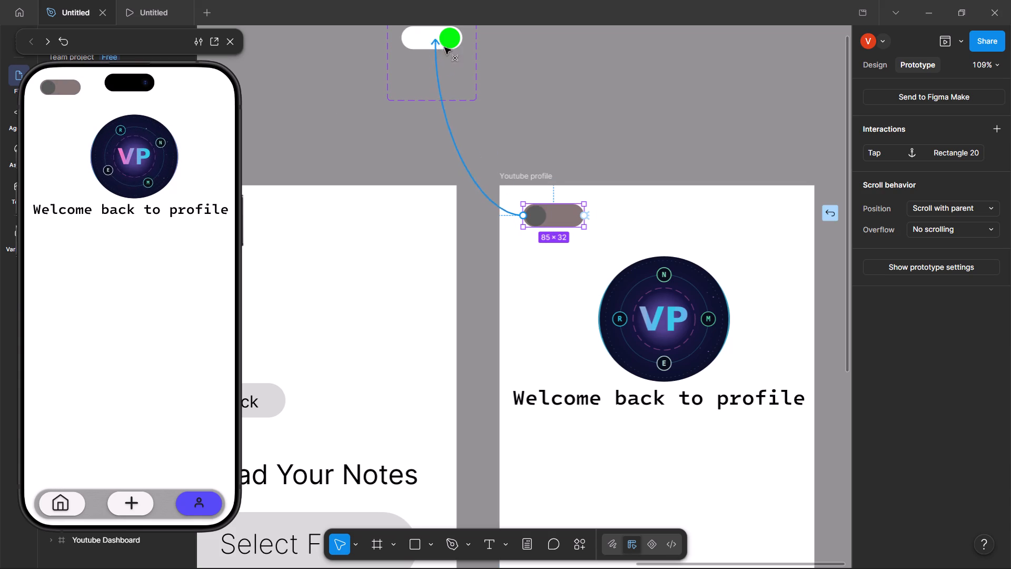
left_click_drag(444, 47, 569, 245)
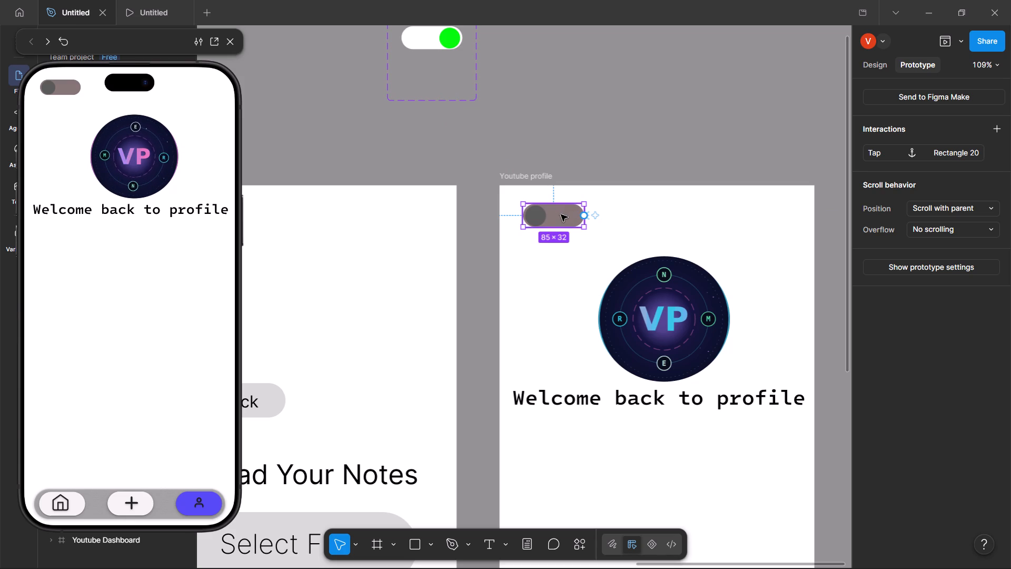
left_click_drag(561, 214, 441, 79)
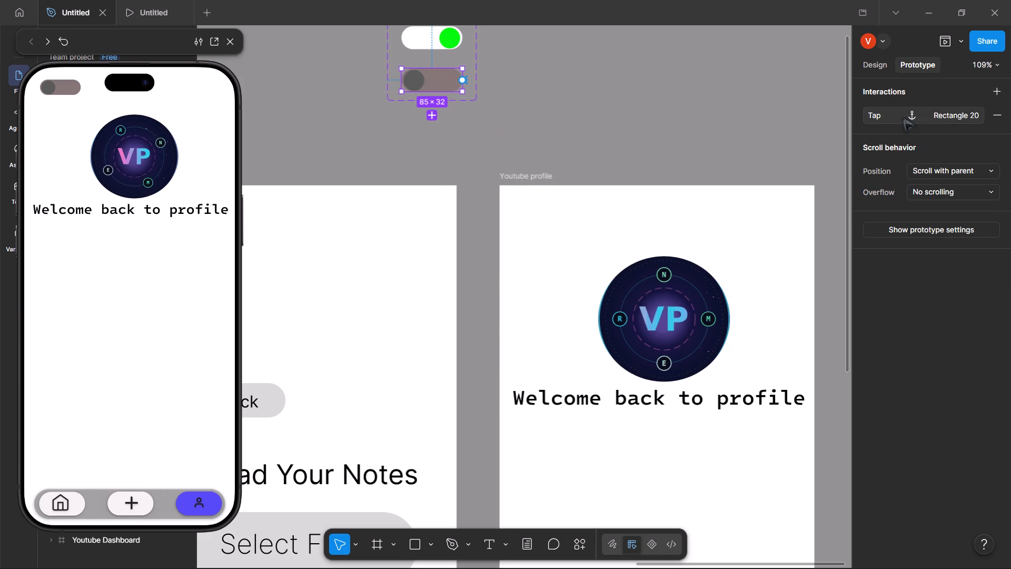
Examine the grey Variant2's On tap, Scroll to interaction, its destination choices and its connection point in Component 1.
left_click(882, 120)
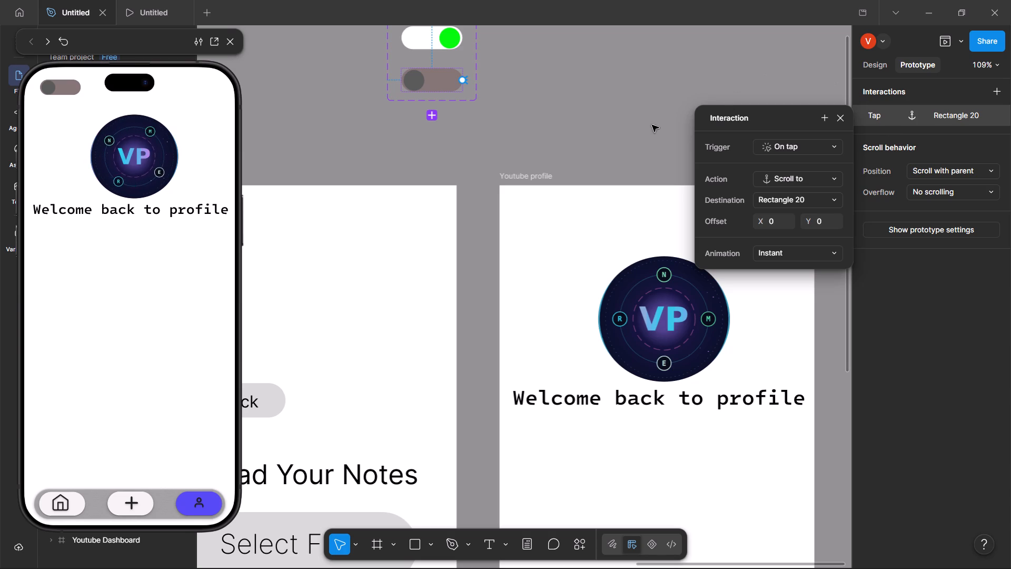
left_click(790, 200)
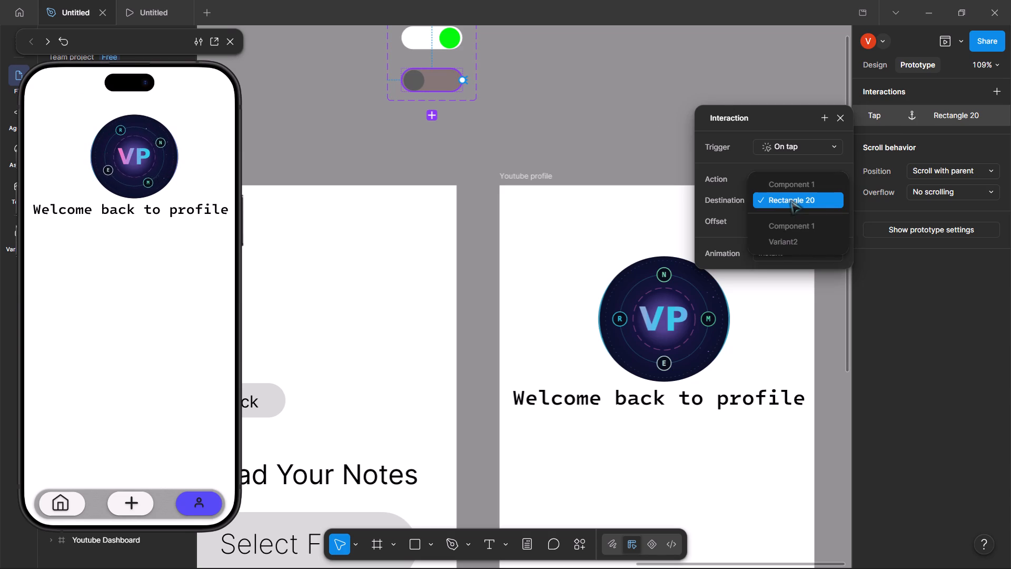
left_click(601, 125)
scroll(601, 125, "up", 3)
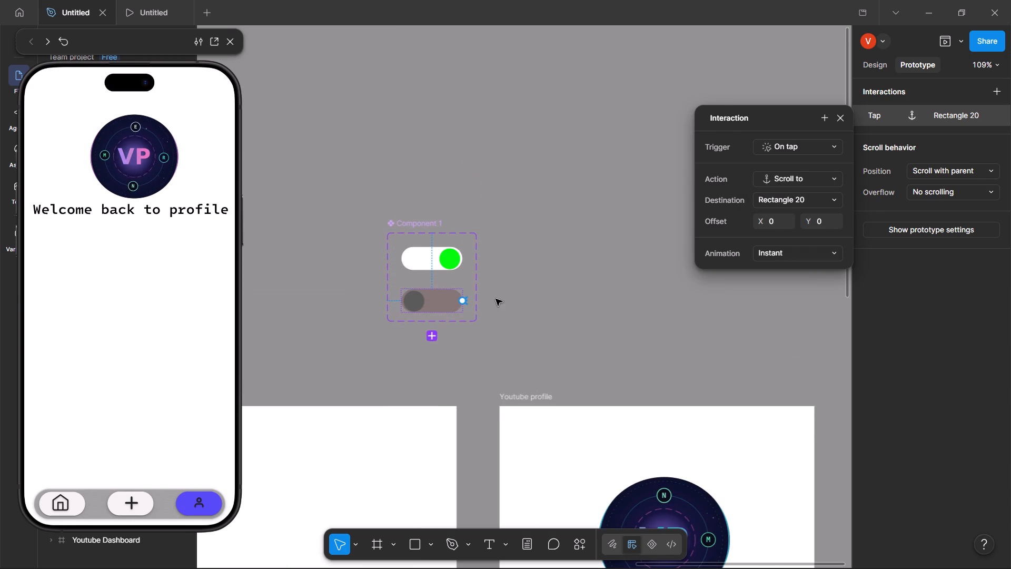
left_click(495, 299)
scroll(495, 299, "right", 1)
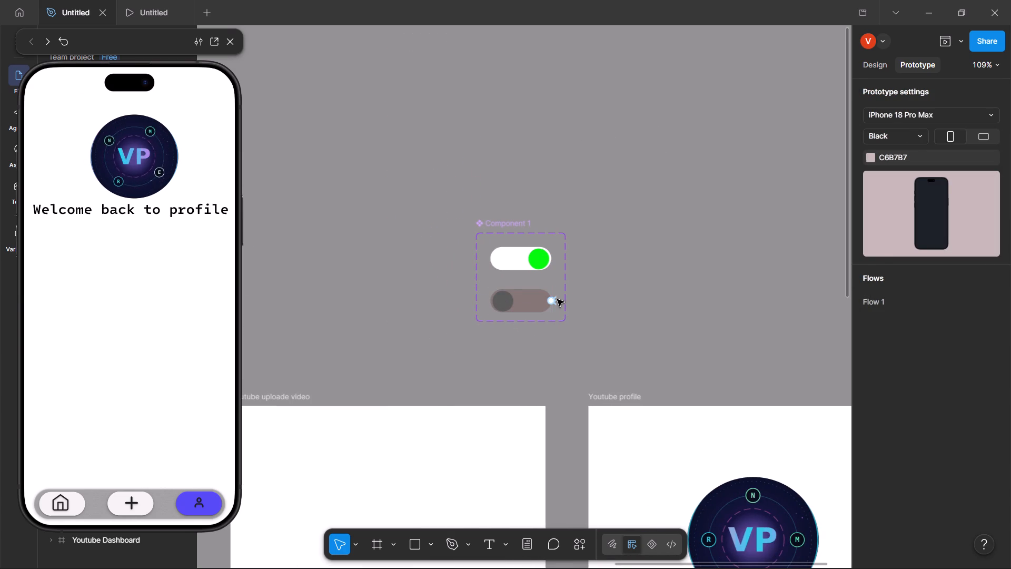
left_click(557, 299)
scroll(557, 299, "left", 1)
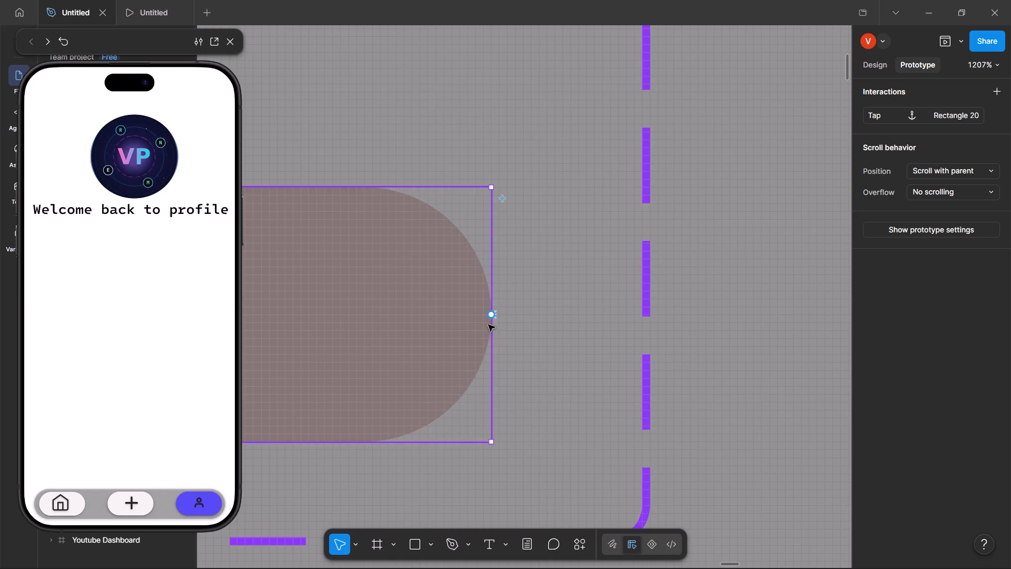
left_click(493, 314)
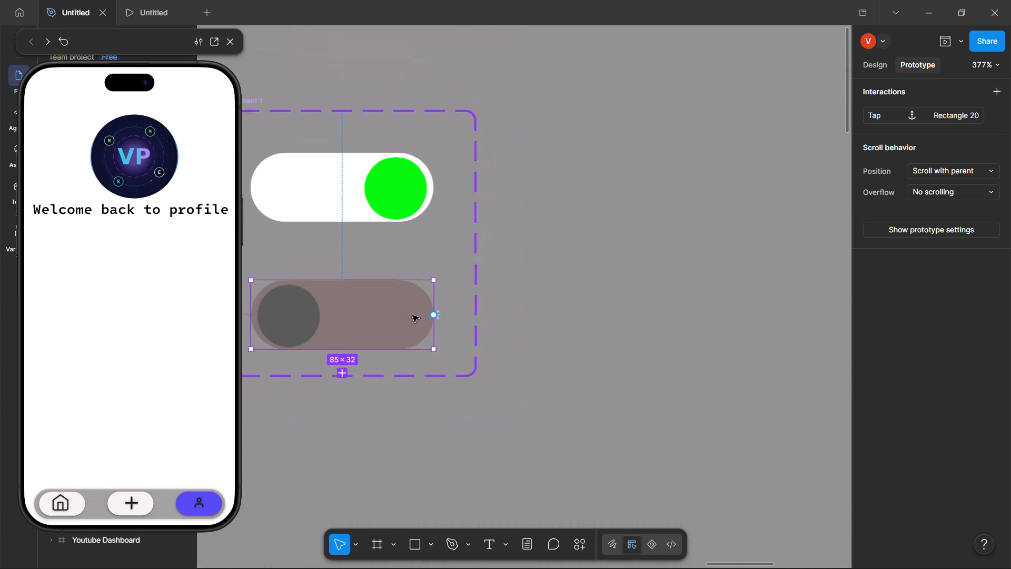
scroll(412, 315, "right", 1)
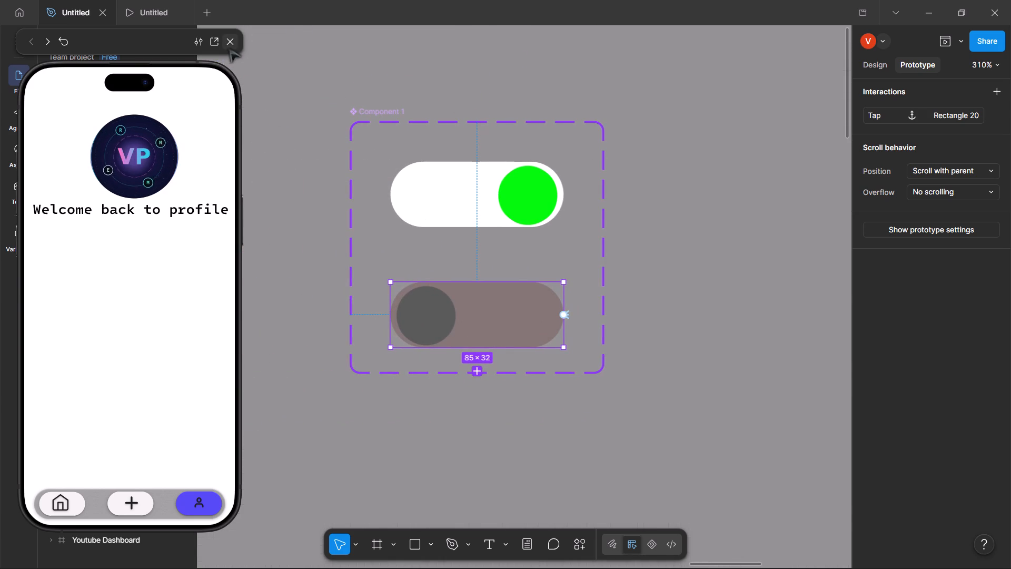
Close the floating prototype preview.
left_click(229, 40)
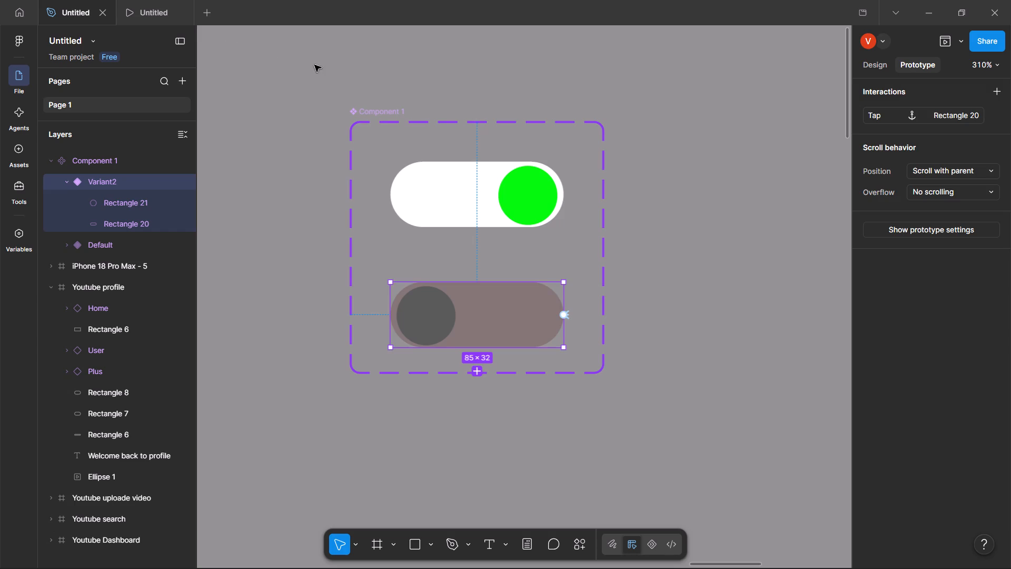
Wrap the Component 1 toggle set in a new frame using Frame selection.
left_click_drag(314, 65, 645, 407)
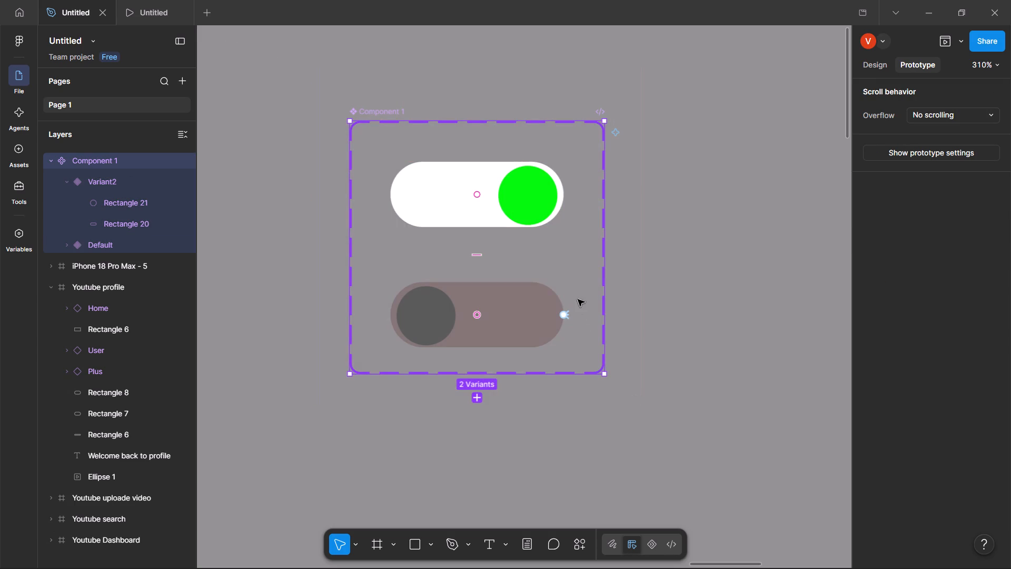
right_click(556, 273)
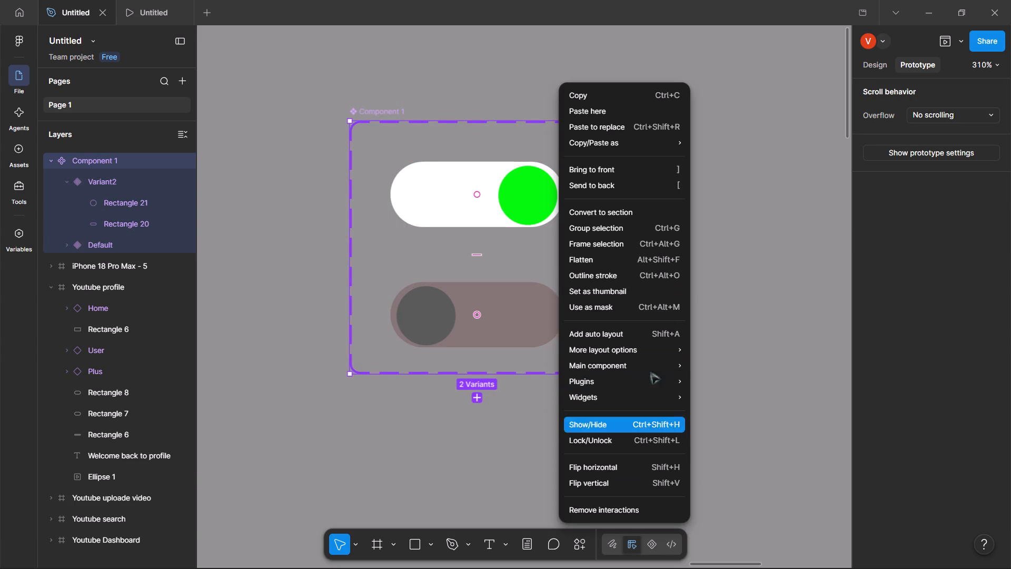
left_click(412, 118)
right_click(402, 127)
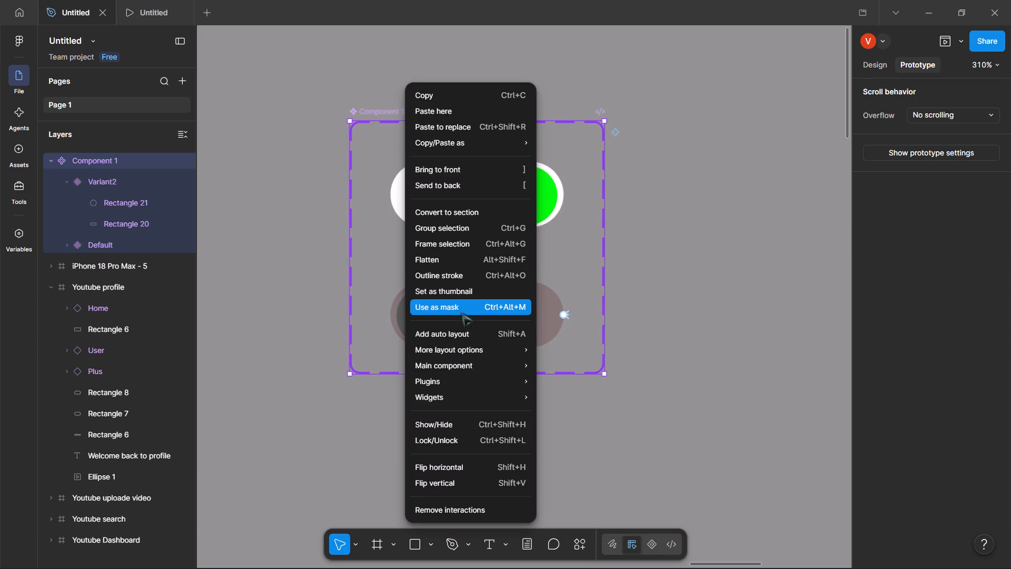
left_click(462, 238)
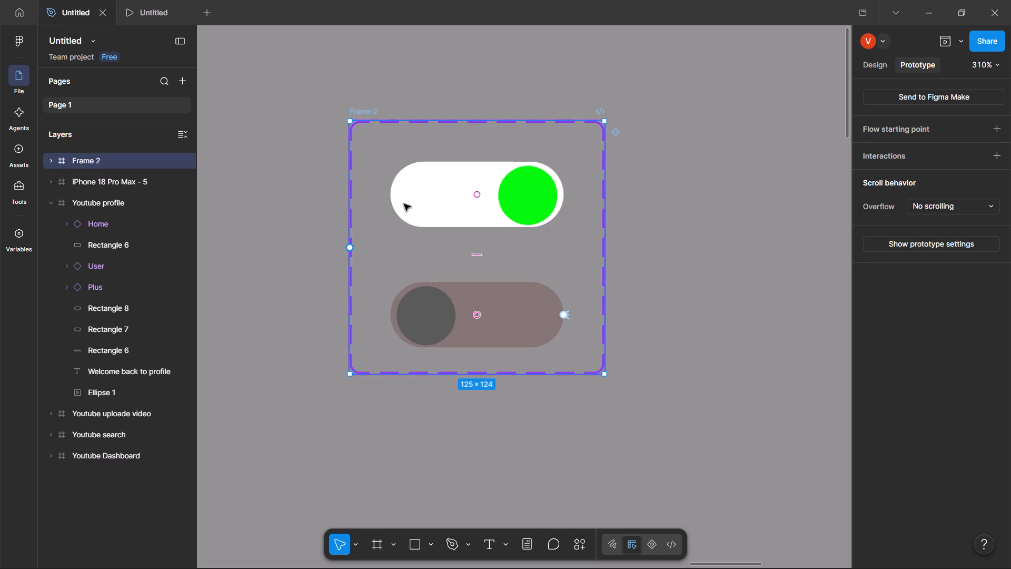
Preview Frame 2 and test the grey and green-and-white toggles by tapping them and sliding the grey knob.
left_click(940, 35)
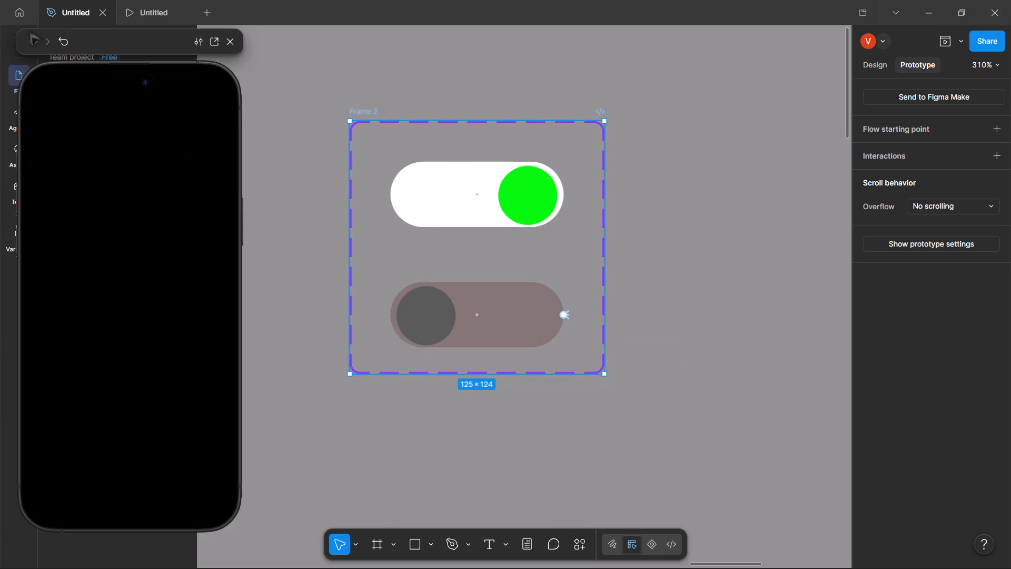
left_click_drag(111, 39, 108, 55)
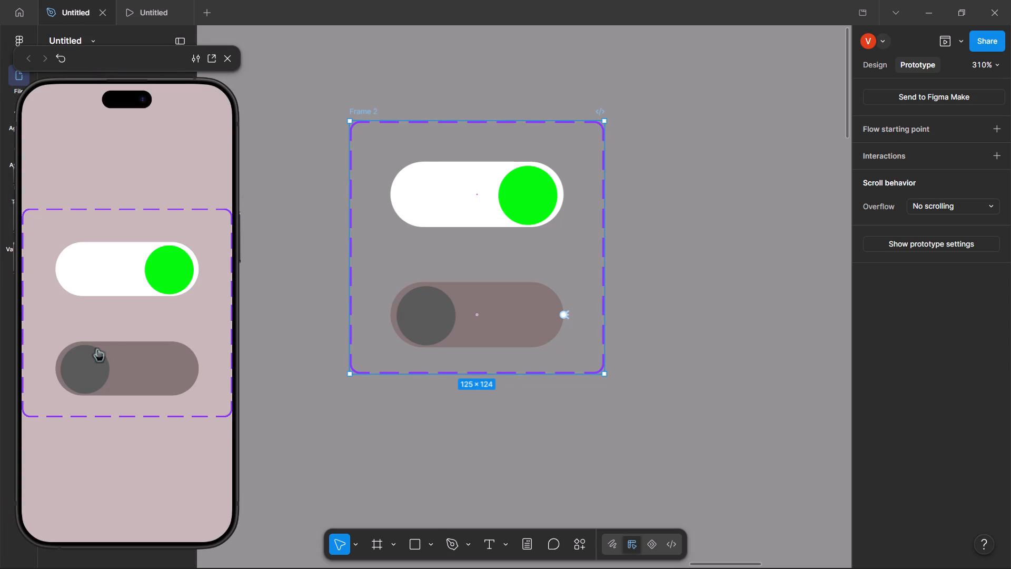
left_click(97, 348)
left_click(103, 359)
left_click_drag(103, 359, 88, 356)
left_click_drag(88, 356, 105, 365)
triple_click(105, 365)
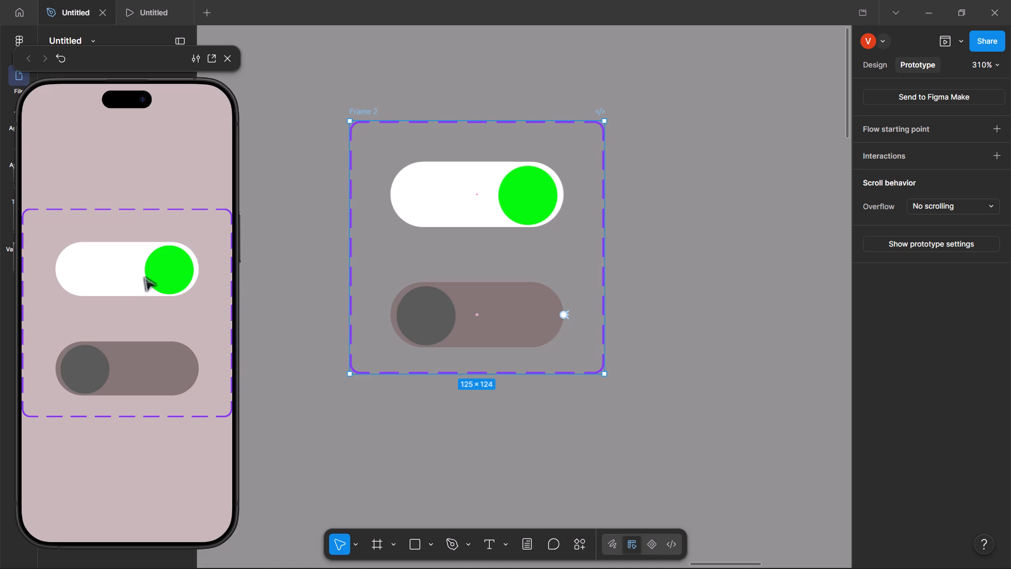
triple_click(144, 277)
triple_click(158, 263)
left_click(382, 440)
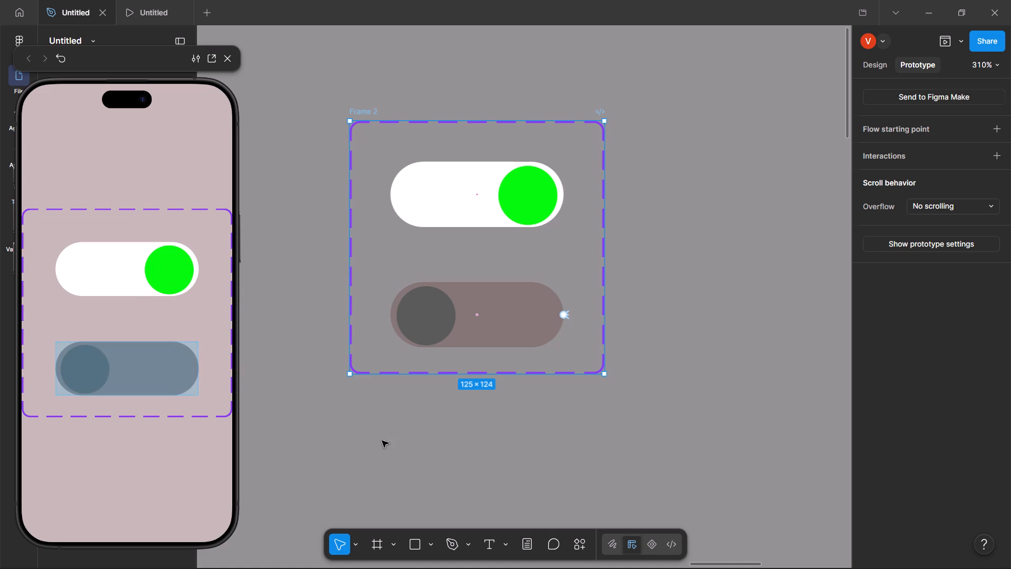
left_click(425, 318)
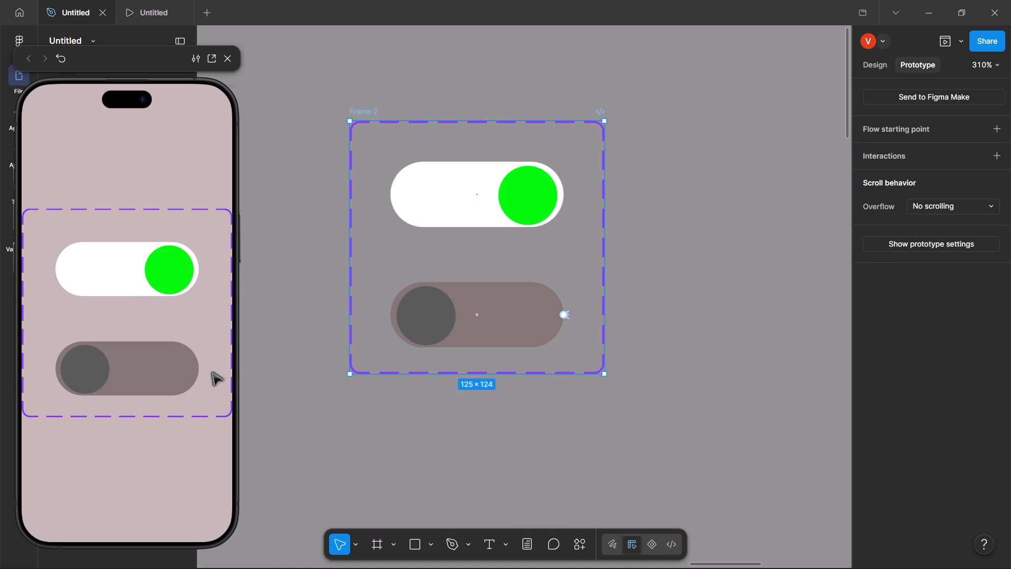
left_click(212, 371)
Move Frame 2 to the right on the canvas, away from the floating preview.
left_click_drag(455, 311, 482, 323)
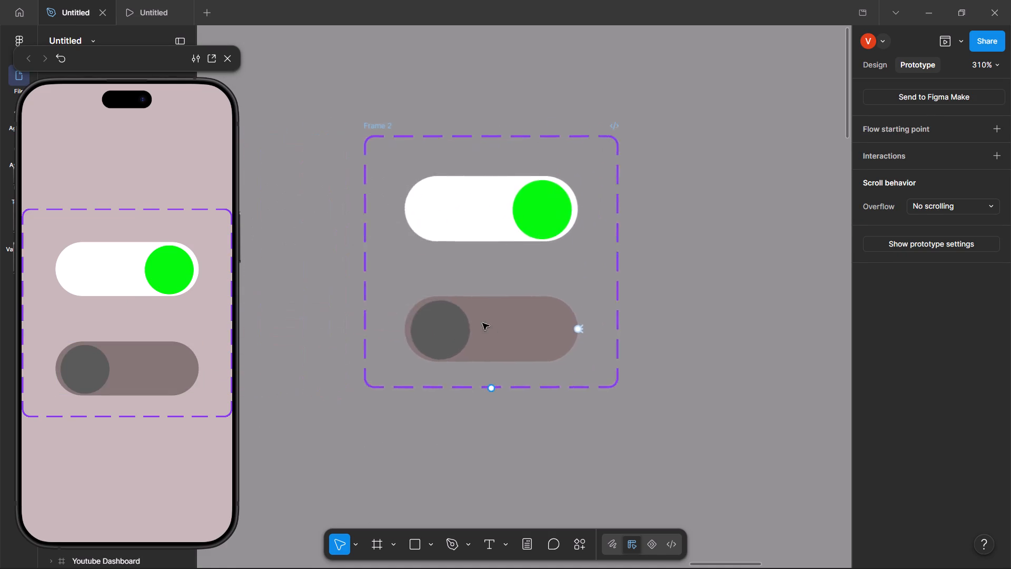
left_click_drag(482, 323, 547, 303)
left_click(547, 303)
left_click(547, 305)
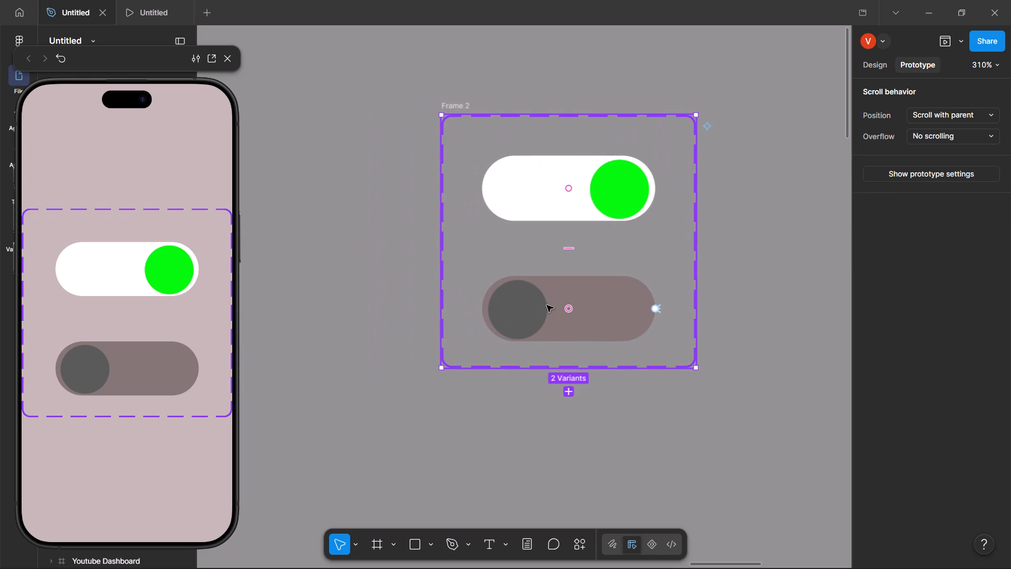
Move the grey Variant2 toggle out of Frame 2 to its left and wrap it in its own frame.
double_click(589, 284)
left_click_drag(589, 284, 491, 279)
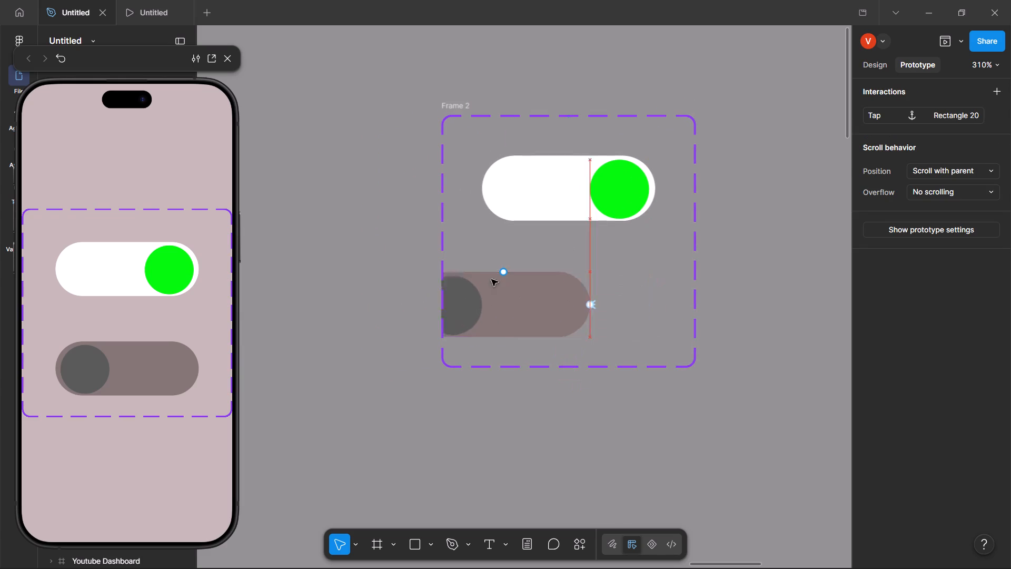
left_click_drag(491, 279, 329, 273)
right_click(339, 283)
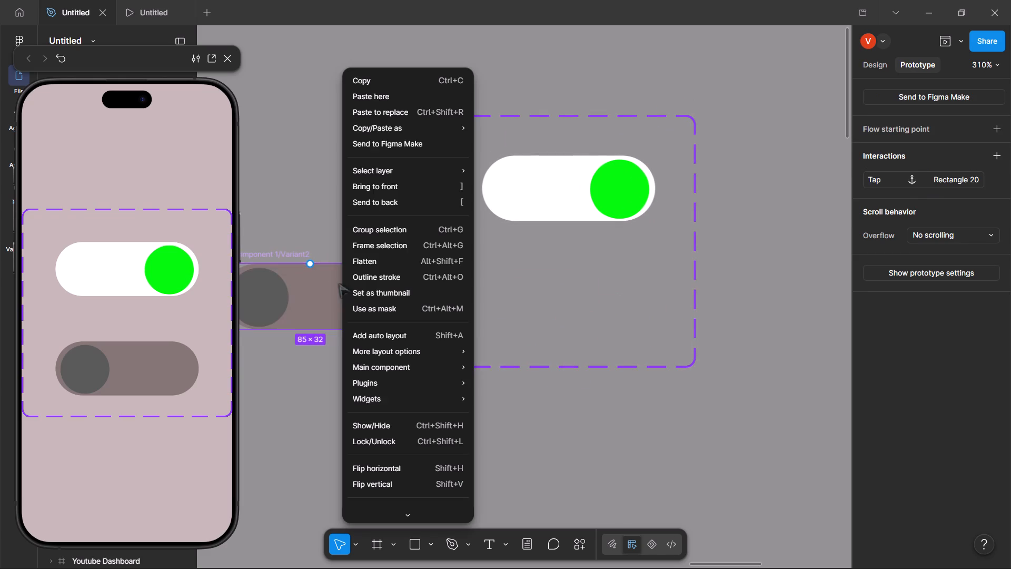
left_click(373, 246)
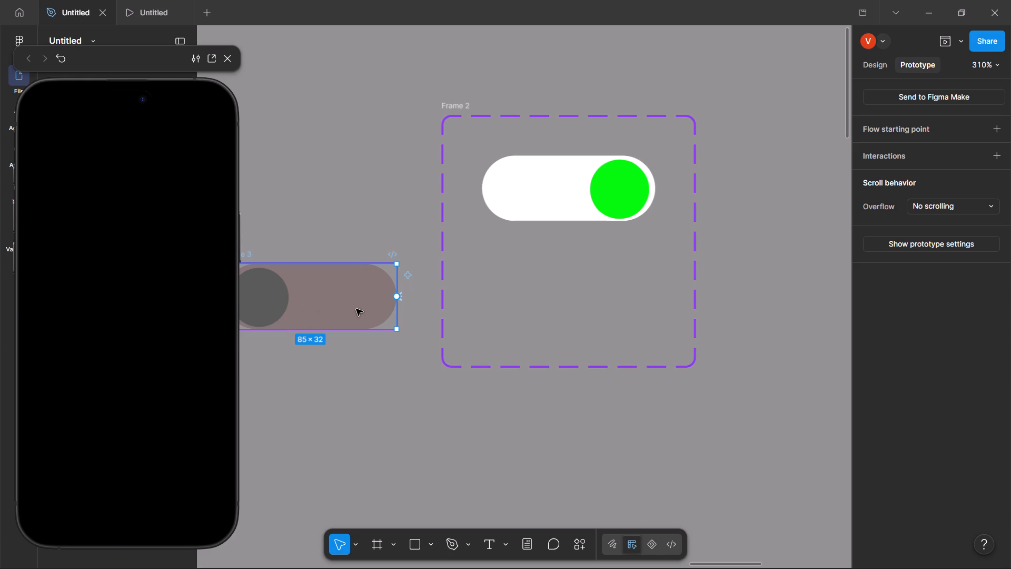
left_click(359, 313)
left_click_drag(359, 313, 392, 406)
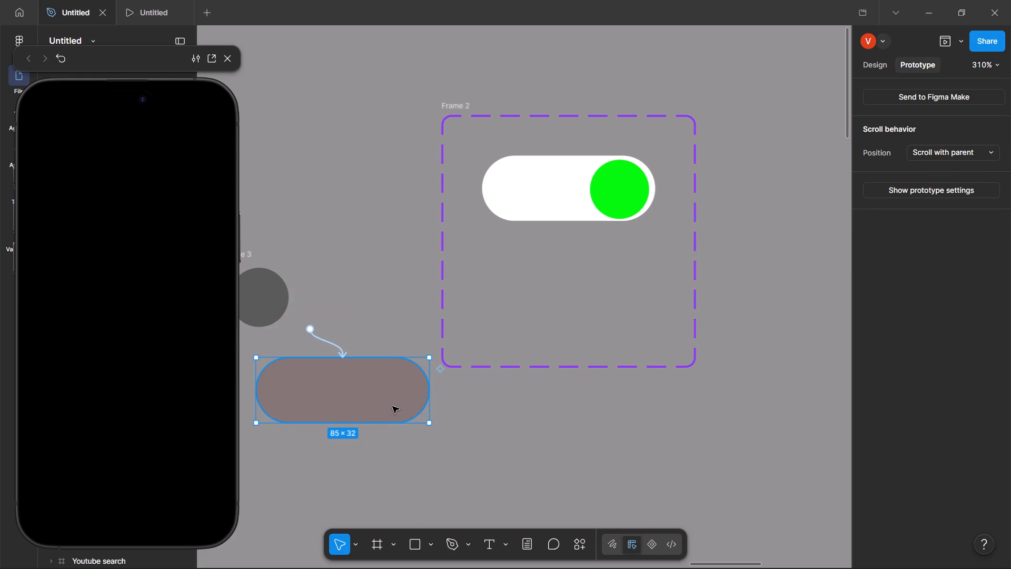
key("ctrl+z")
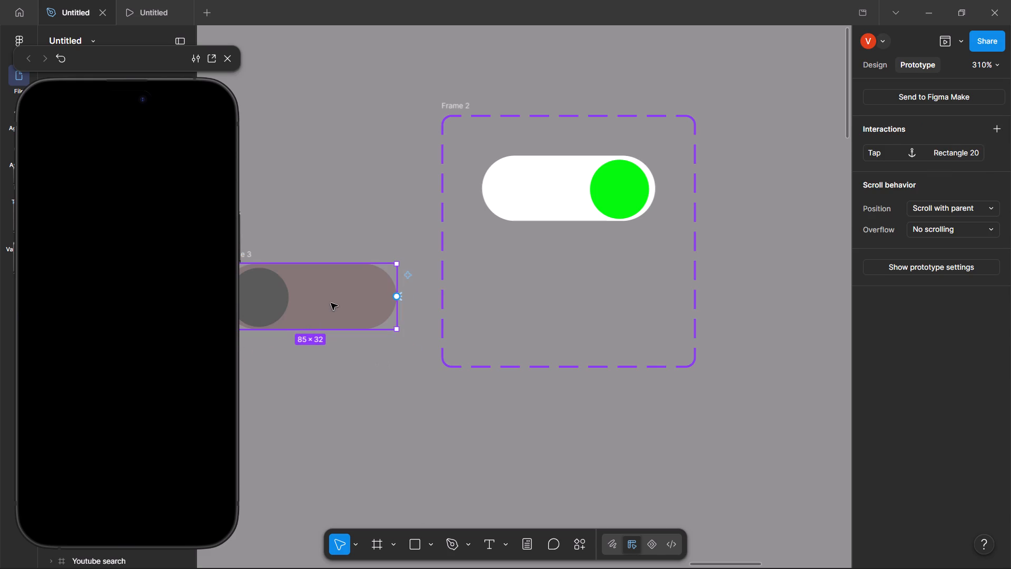
Test the separately framed grey toggle in the preview by tapping it and sliding its knob.
left_click(331, 303)
left_click(64, 319)
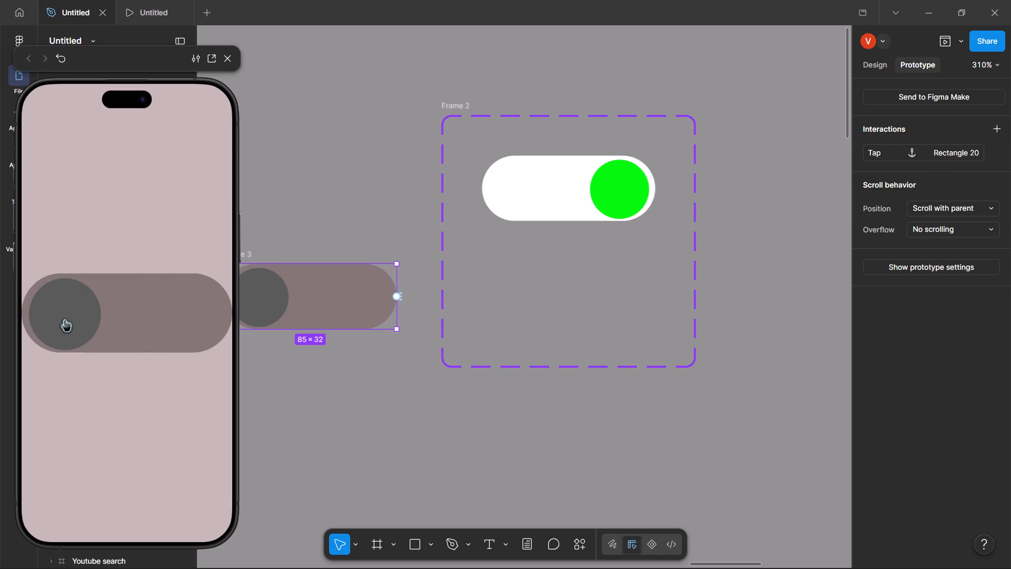
triple_click(64, 319)
left_click_drag(64, 319, 174, 323)
left_click(174, 323)
left_click_drag(174, 323, 400, 296)
Connect the green-and-white toggle to Frame 3 with an On tap, Navigate to interaction using Instant animation.
left_click(400, 296)
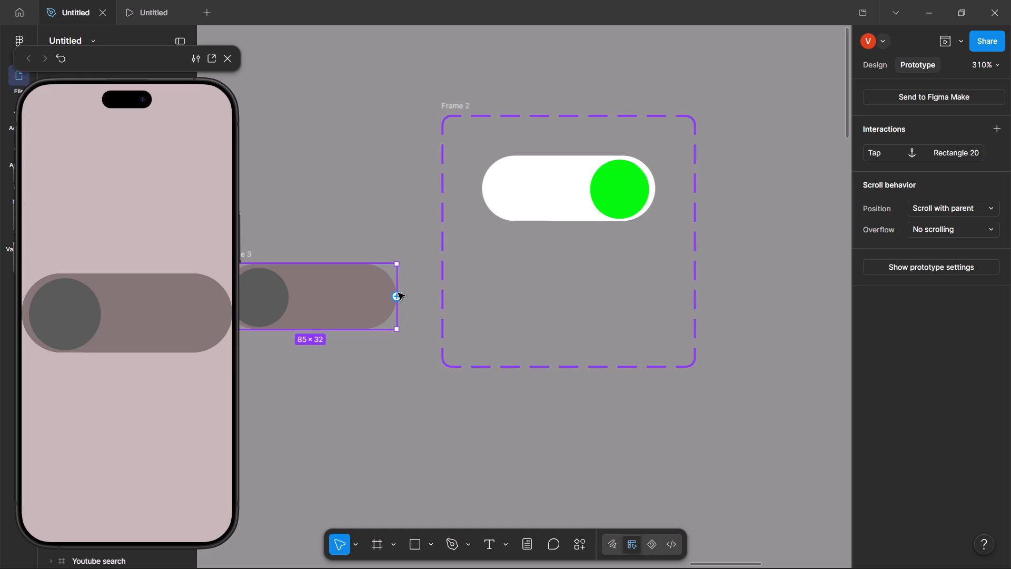
left_click_drag(399, 295, 369, 320)
left_click(558, 213)
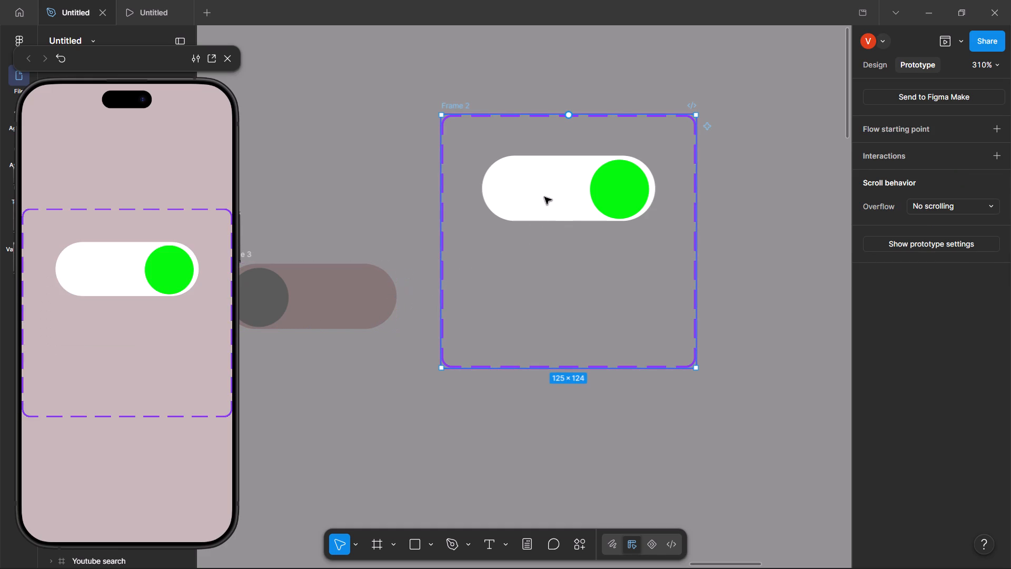
left_click(540, 193)
double_click(540, 193)
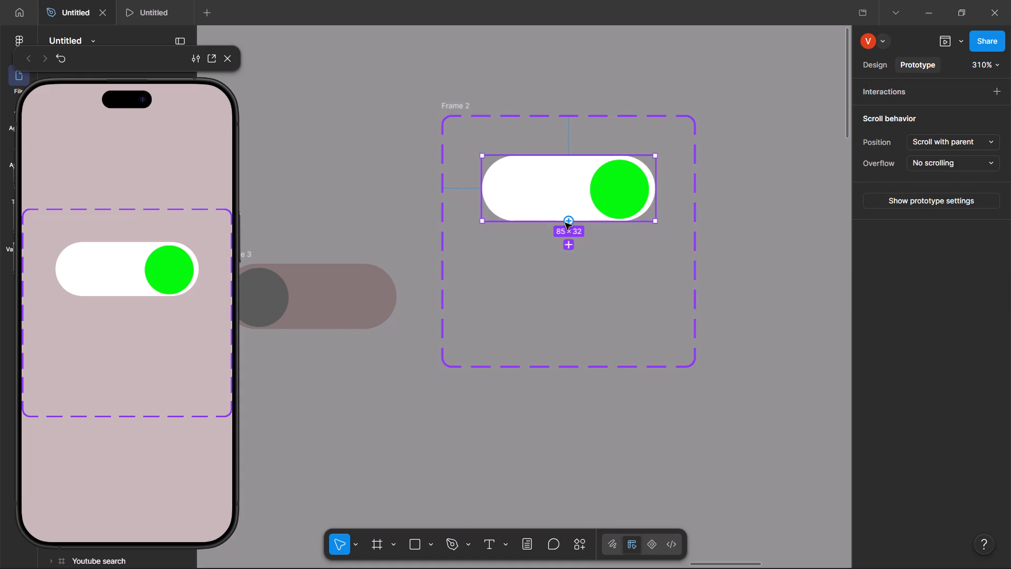
left_click_drag(567, 223, 398, 299)
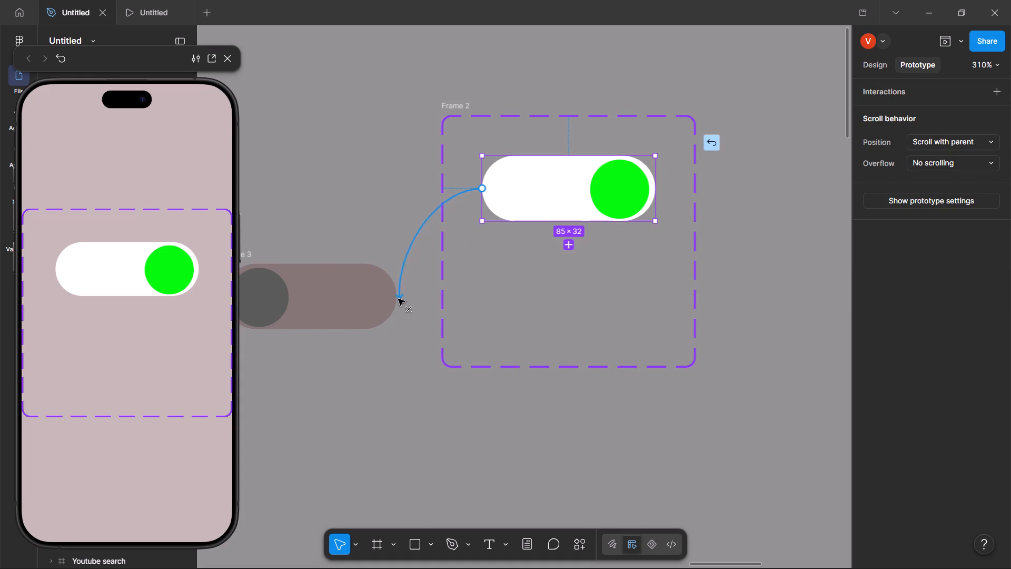
left_click_drag(398, 299, 392, 297)
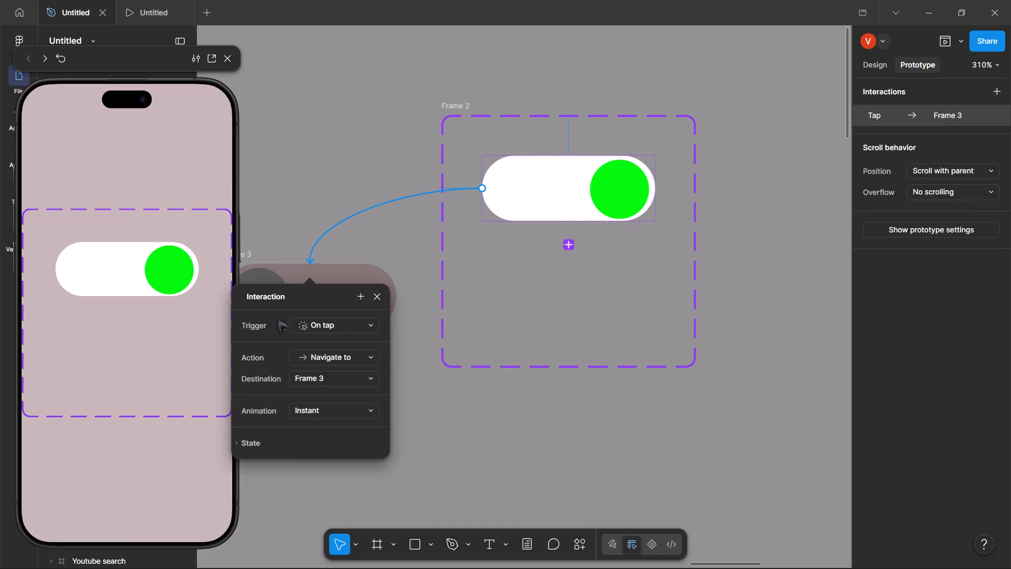
left_click(356, 186)
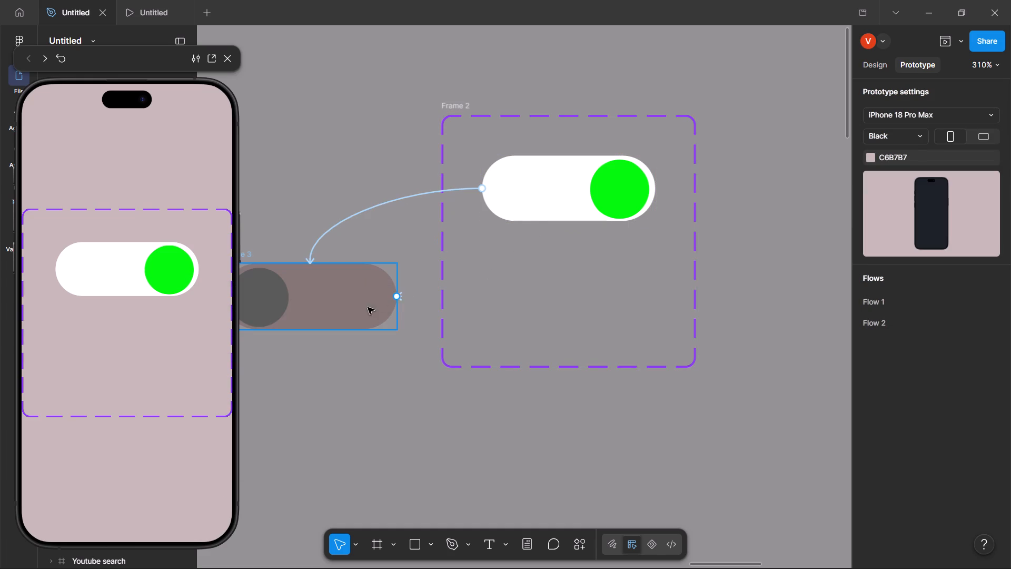
Connect the grey toggle to Frame 2 with an On drag, Navigate to interaction using Smart animate, Ease out, 300ms.
left_click(400, 299)
left_click(392, 298)
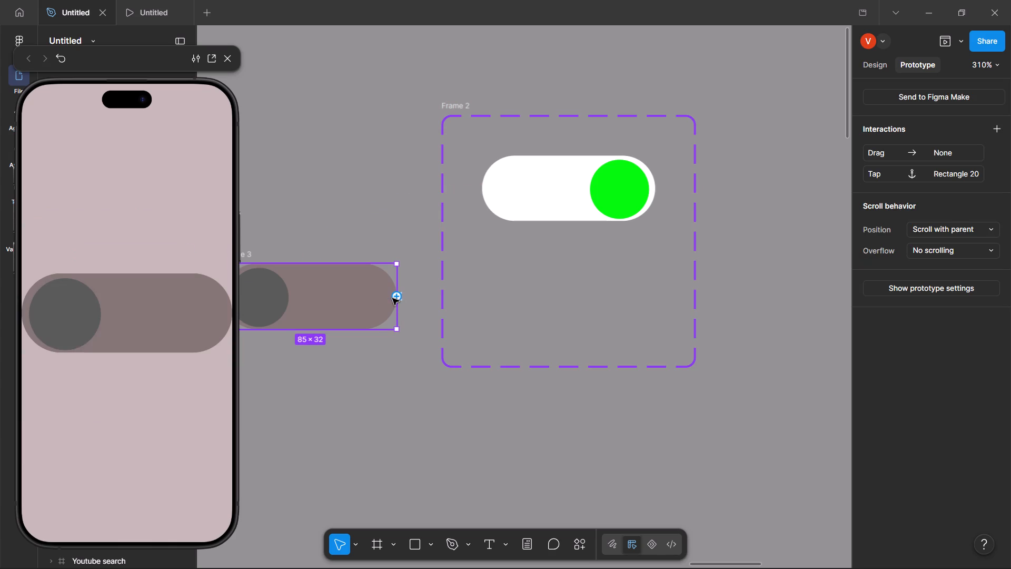
left_click_drag(398, 297, 540, 169)
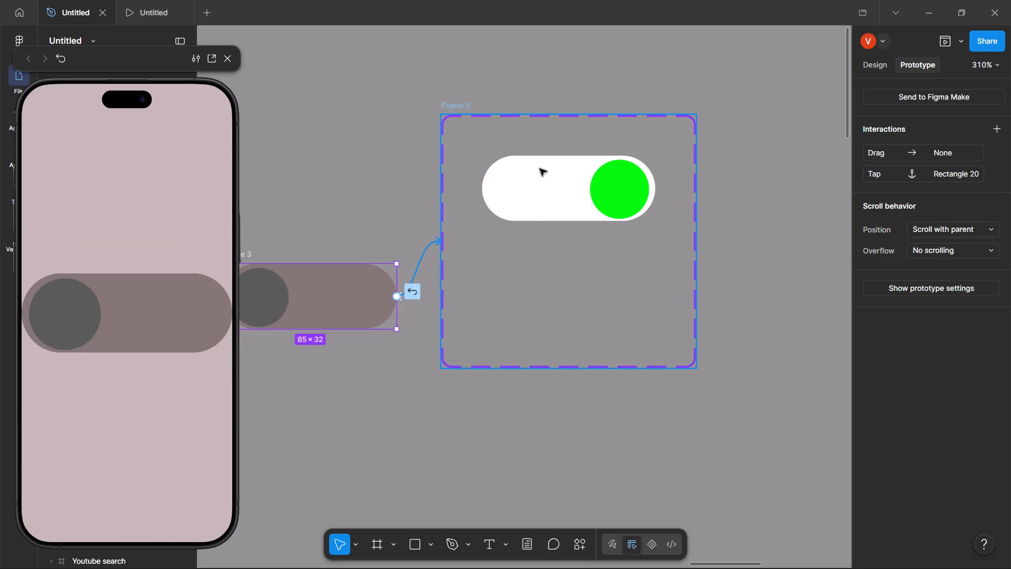
left_click_drag(540, 169, 552, 206)
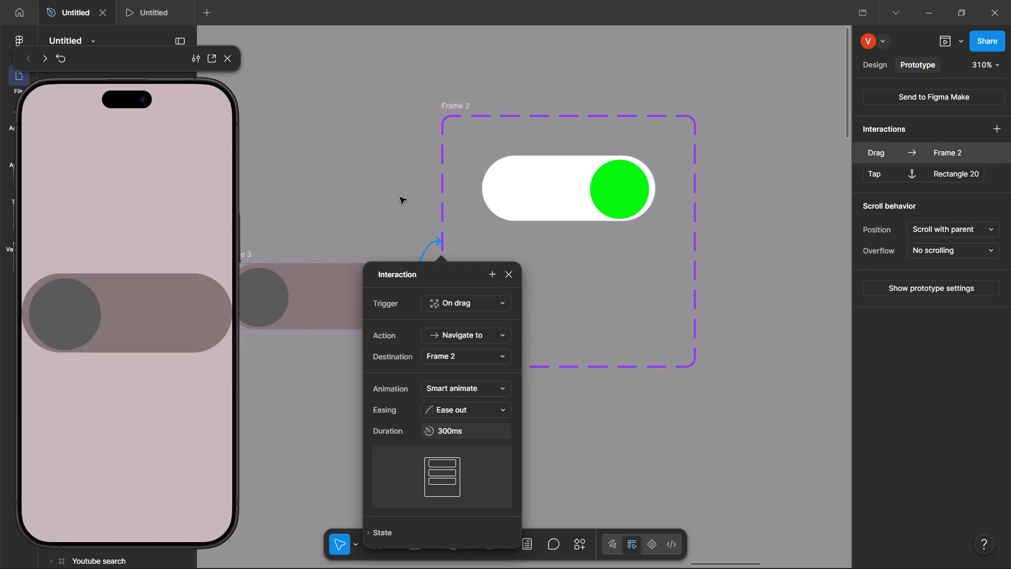
left_click(316, 254)
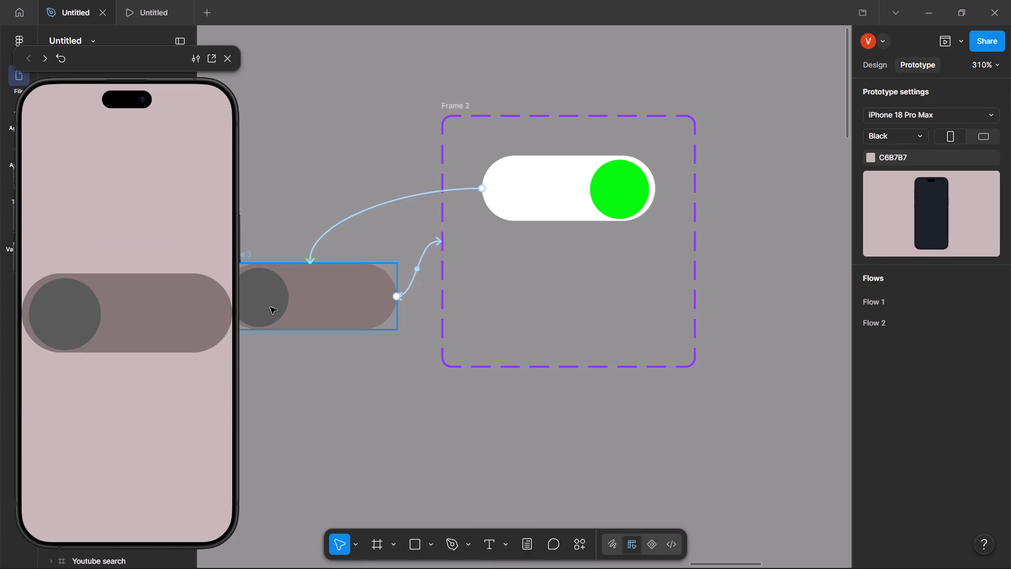
Move Frame 3 slightly right so it clears the floating preview.
left_click_drag(270, 307, 291, 308)
Test the linked toggles in the preview by sliding and tapping the grey one, then tapping the green-and-white one from Frame 2.
left_click_drag(62, 317, 140, 333)
triple_click(83, 319)
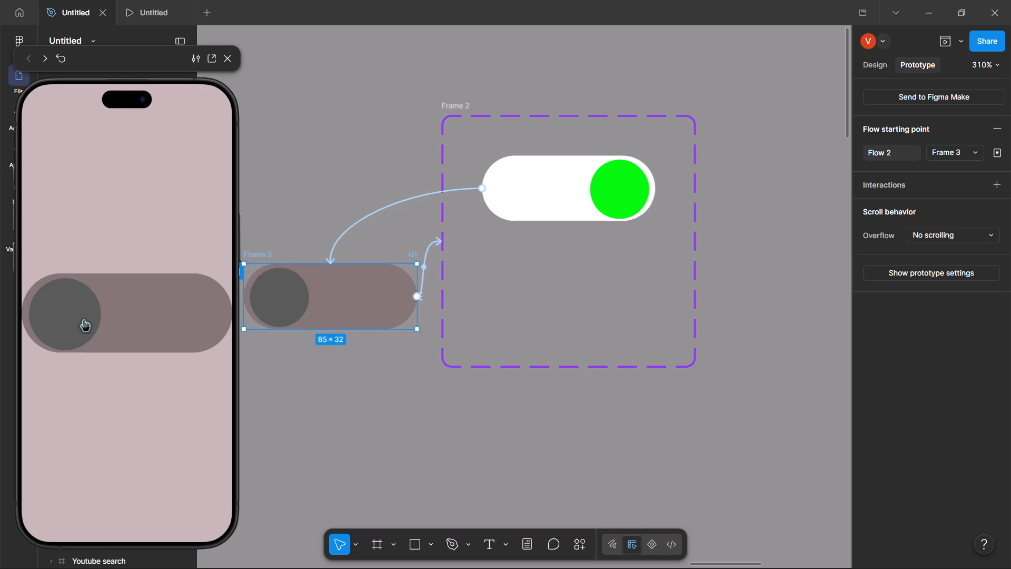
double_click(83, 319)
left_click(504, 434)
left_click_drag(504, 434, 485, 395)
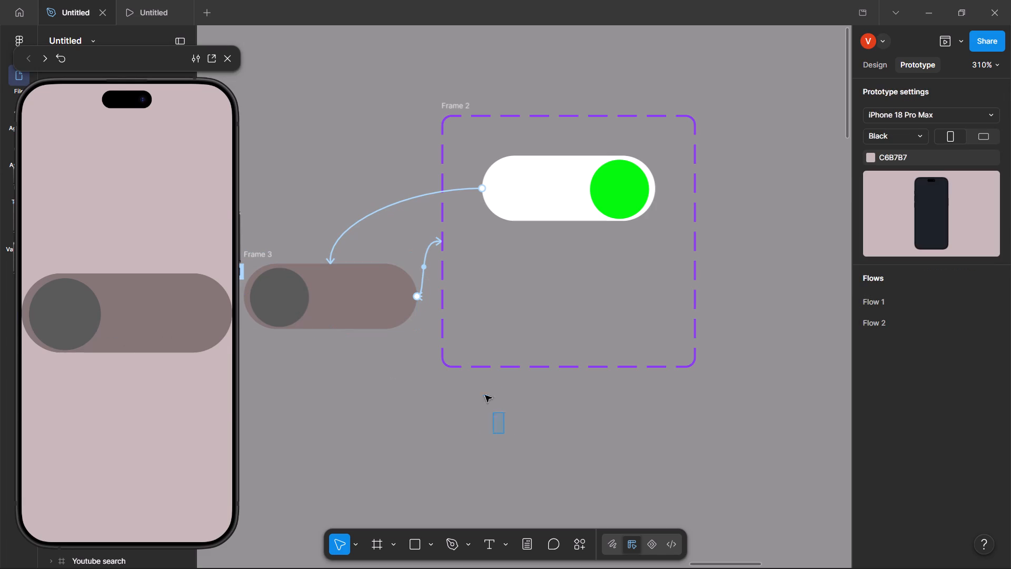
left_click_drag(485, 395, 423, 236)
left_click(672, 428)
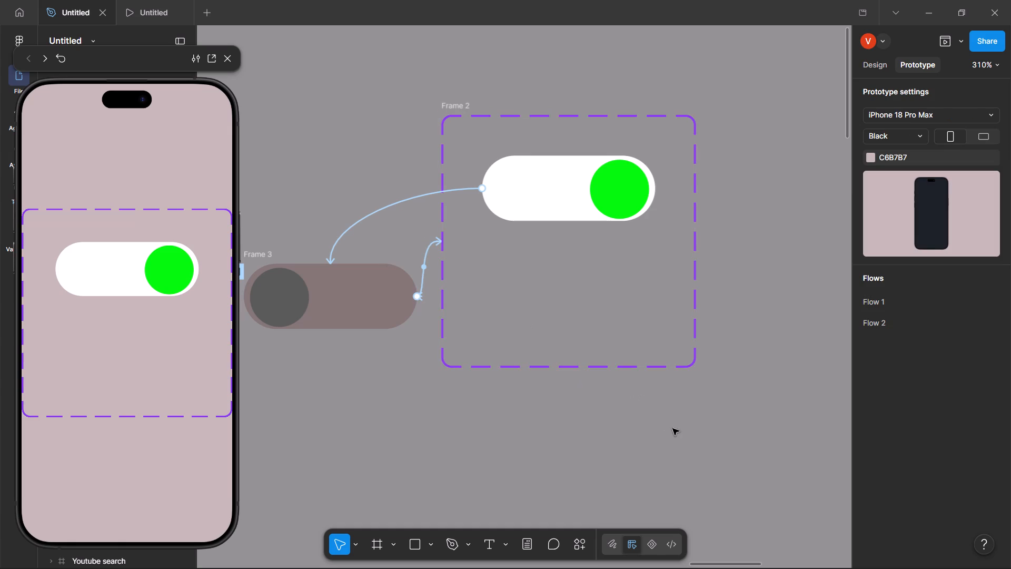
left_click(615, 188)
double_click(538, 174)
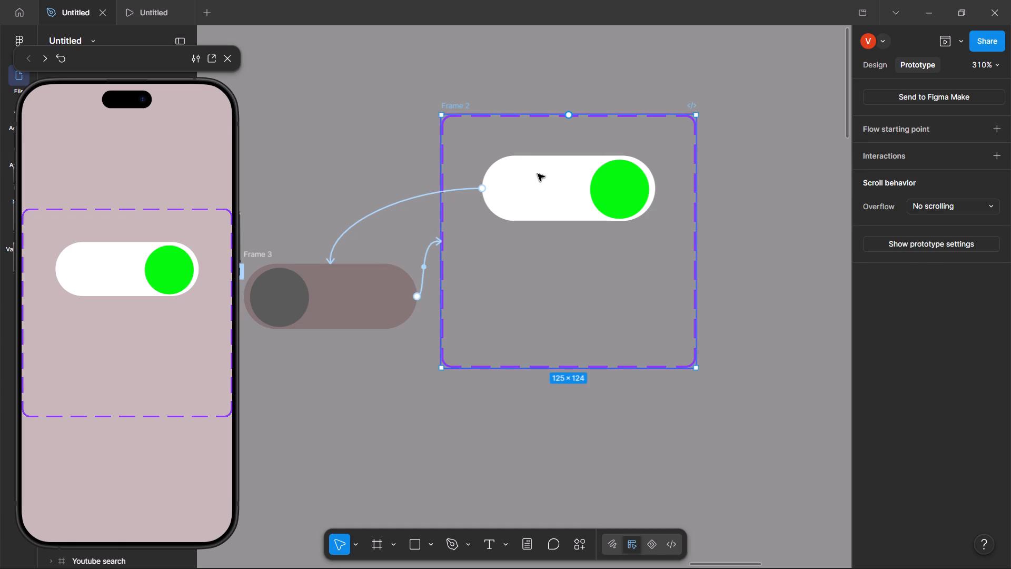
left_click(272, 156)
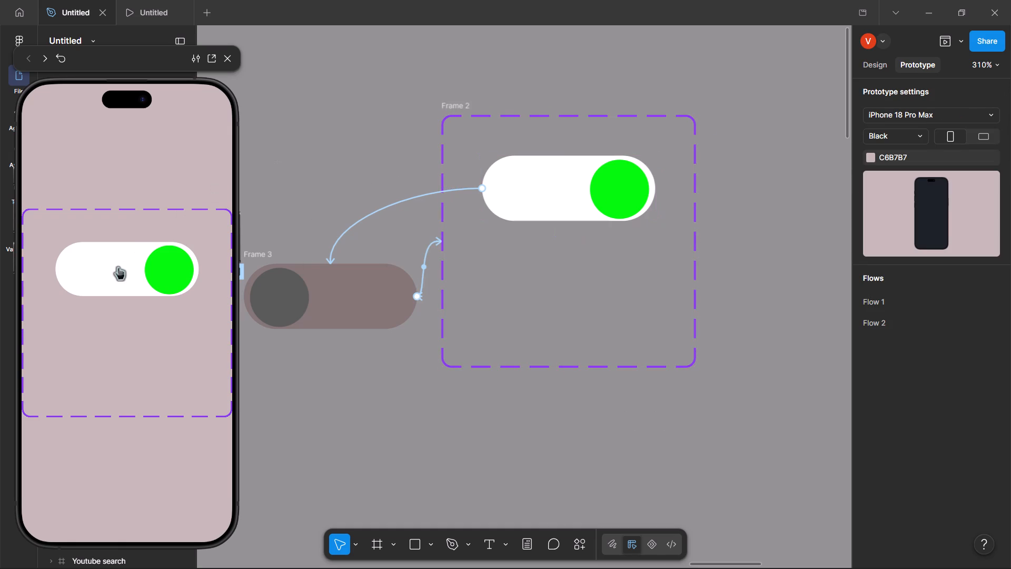
left_click(117, 268)
left_click(111, 298)
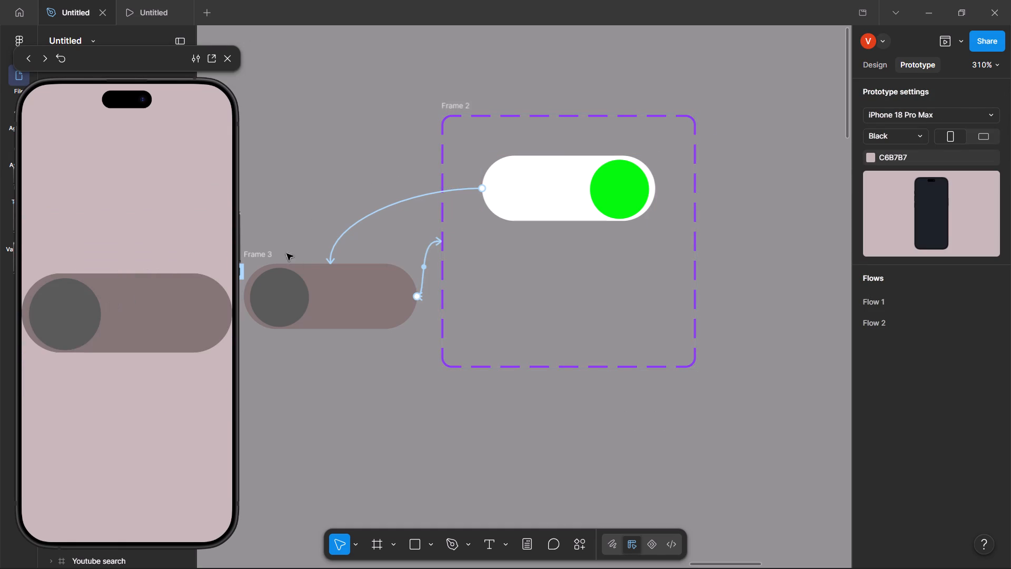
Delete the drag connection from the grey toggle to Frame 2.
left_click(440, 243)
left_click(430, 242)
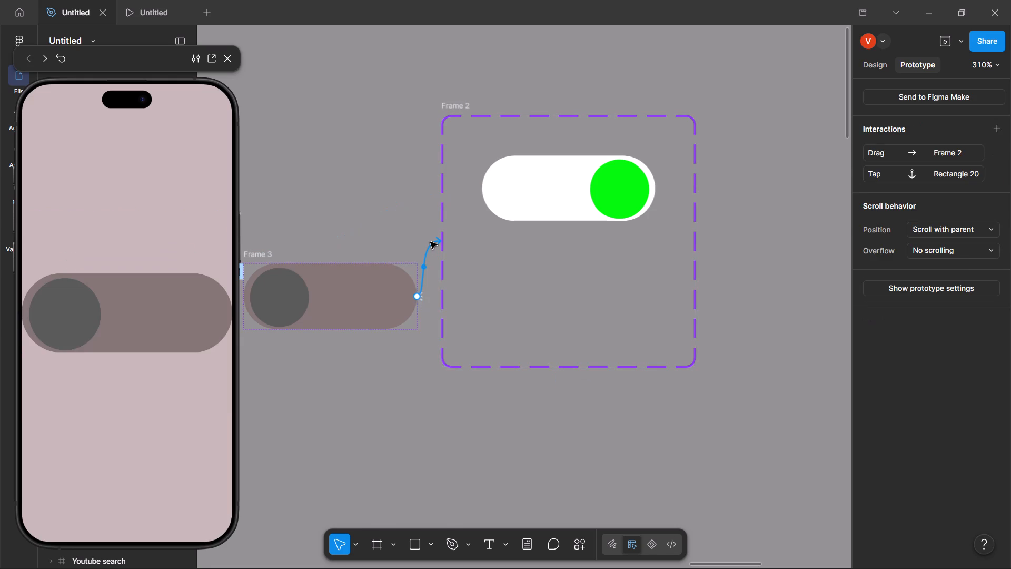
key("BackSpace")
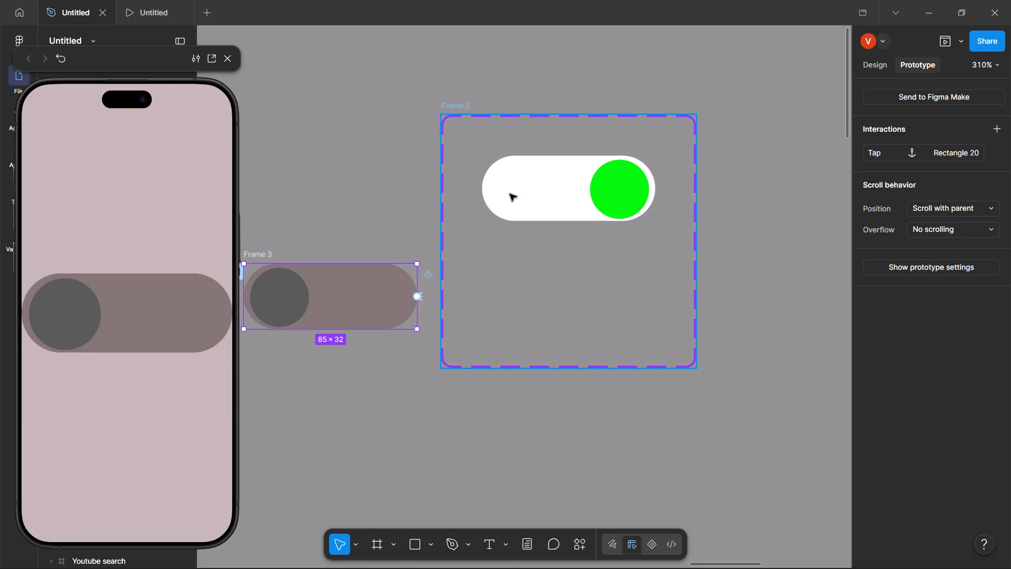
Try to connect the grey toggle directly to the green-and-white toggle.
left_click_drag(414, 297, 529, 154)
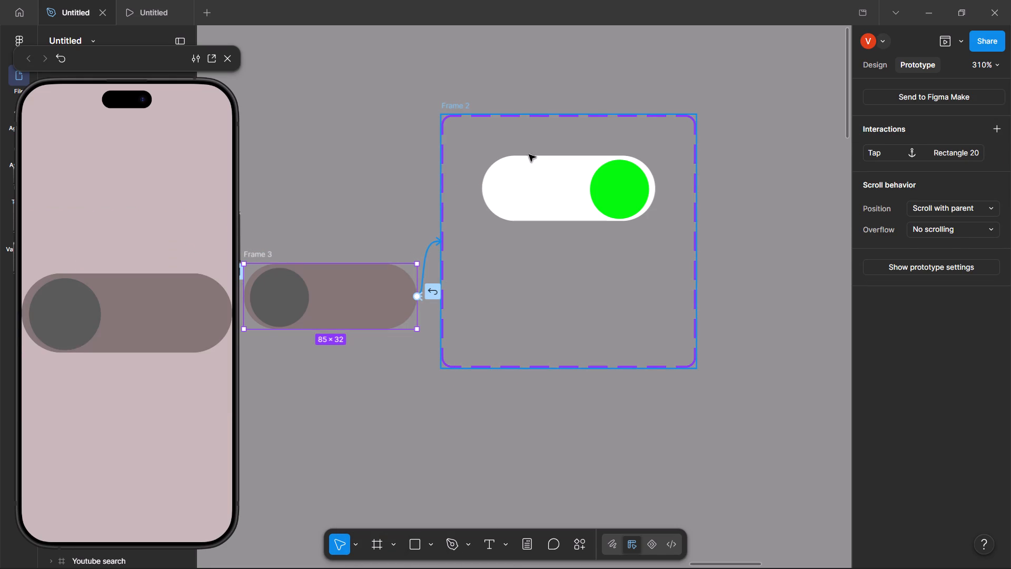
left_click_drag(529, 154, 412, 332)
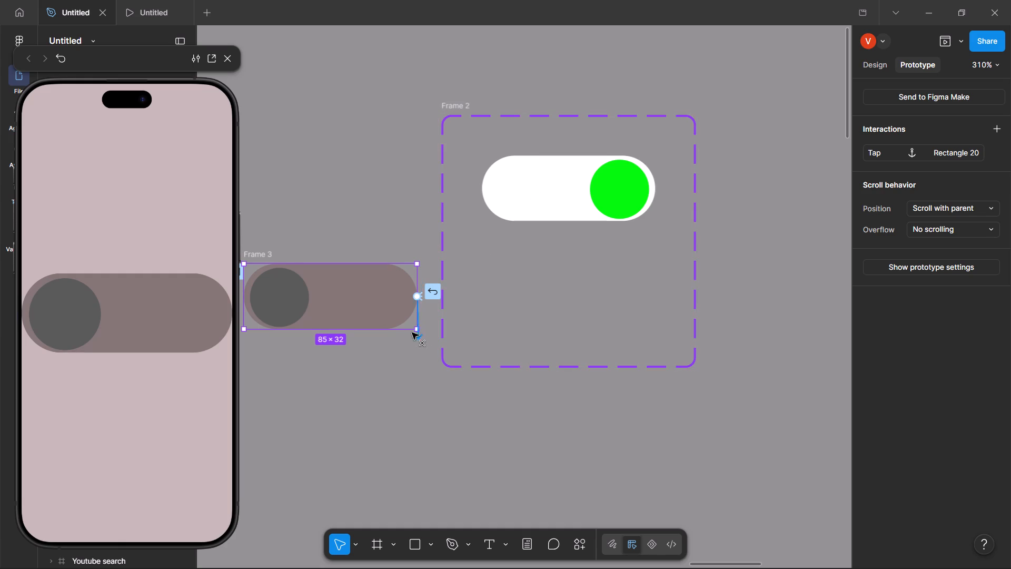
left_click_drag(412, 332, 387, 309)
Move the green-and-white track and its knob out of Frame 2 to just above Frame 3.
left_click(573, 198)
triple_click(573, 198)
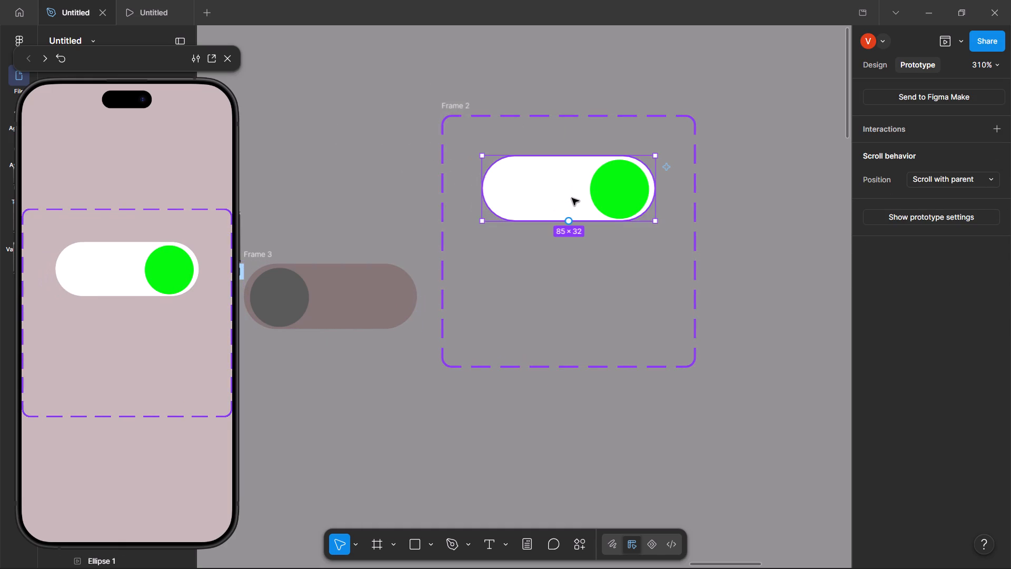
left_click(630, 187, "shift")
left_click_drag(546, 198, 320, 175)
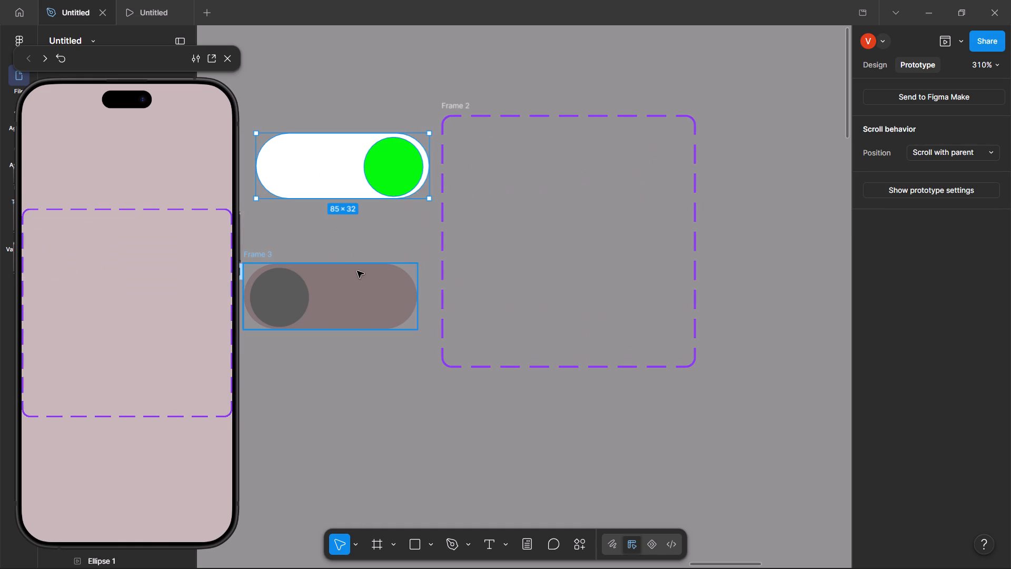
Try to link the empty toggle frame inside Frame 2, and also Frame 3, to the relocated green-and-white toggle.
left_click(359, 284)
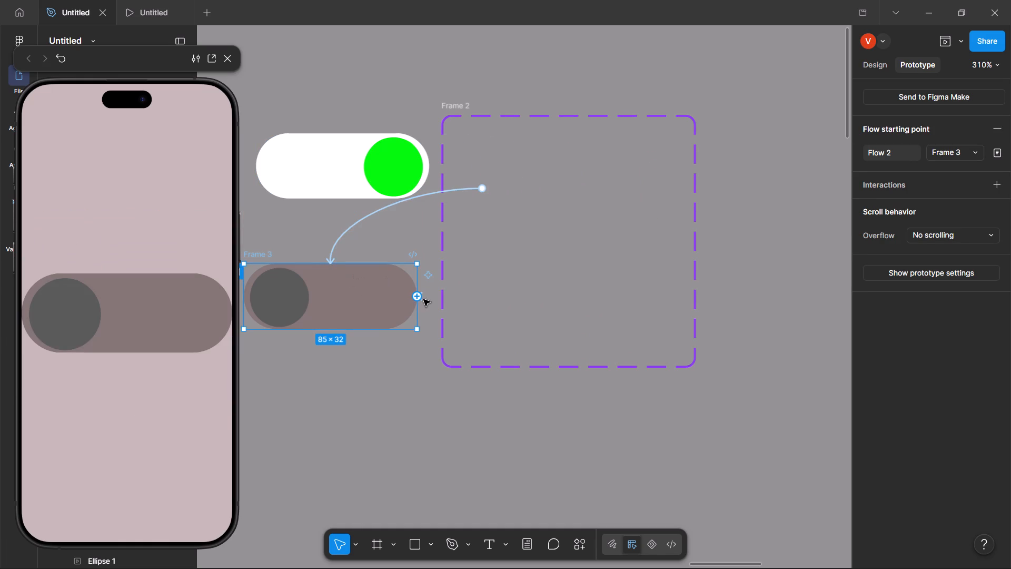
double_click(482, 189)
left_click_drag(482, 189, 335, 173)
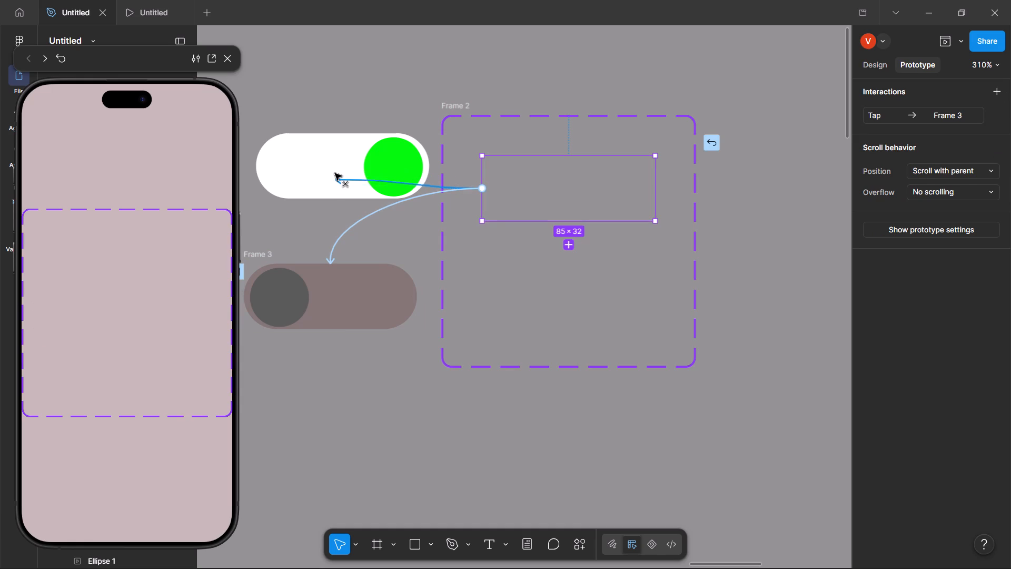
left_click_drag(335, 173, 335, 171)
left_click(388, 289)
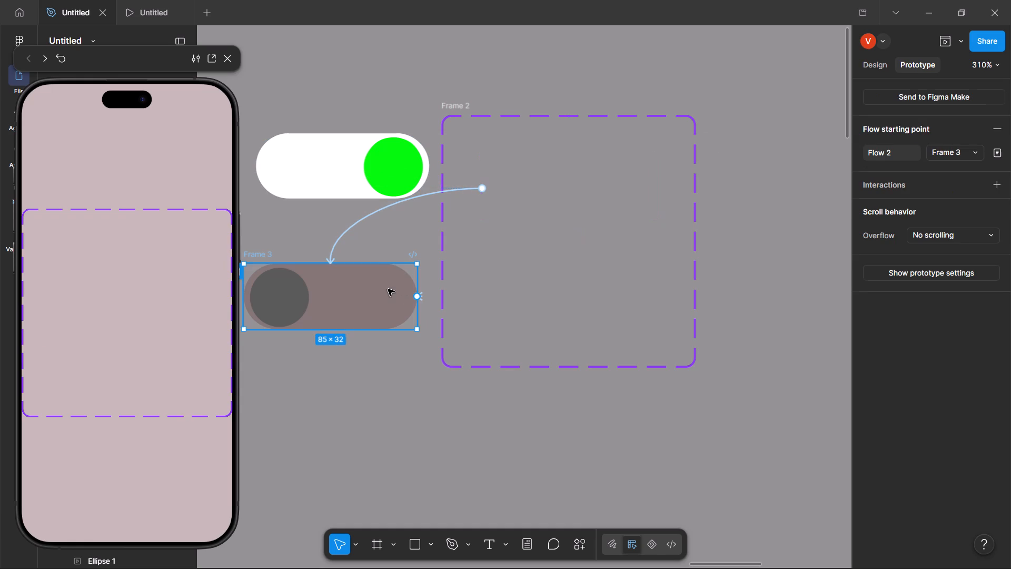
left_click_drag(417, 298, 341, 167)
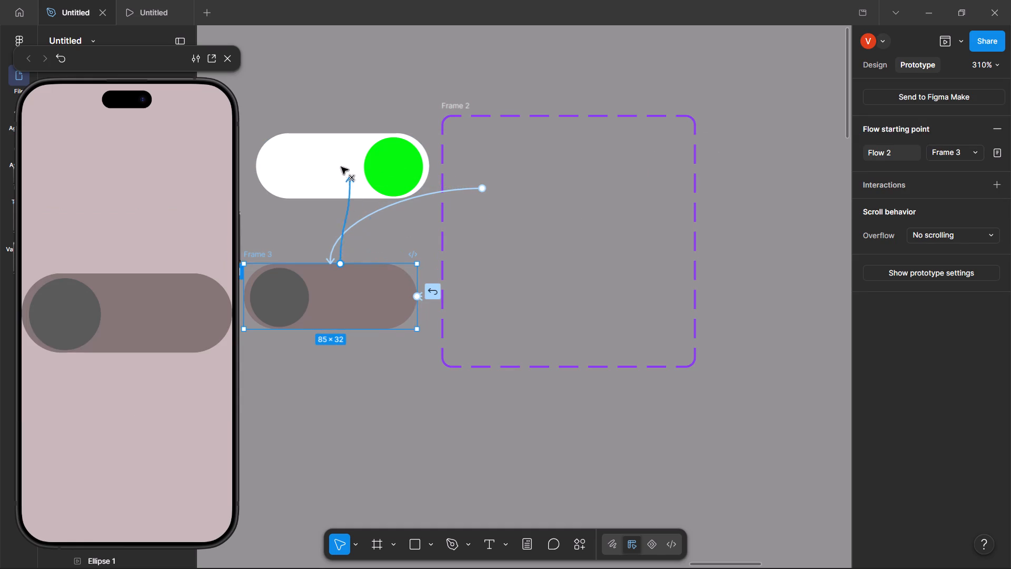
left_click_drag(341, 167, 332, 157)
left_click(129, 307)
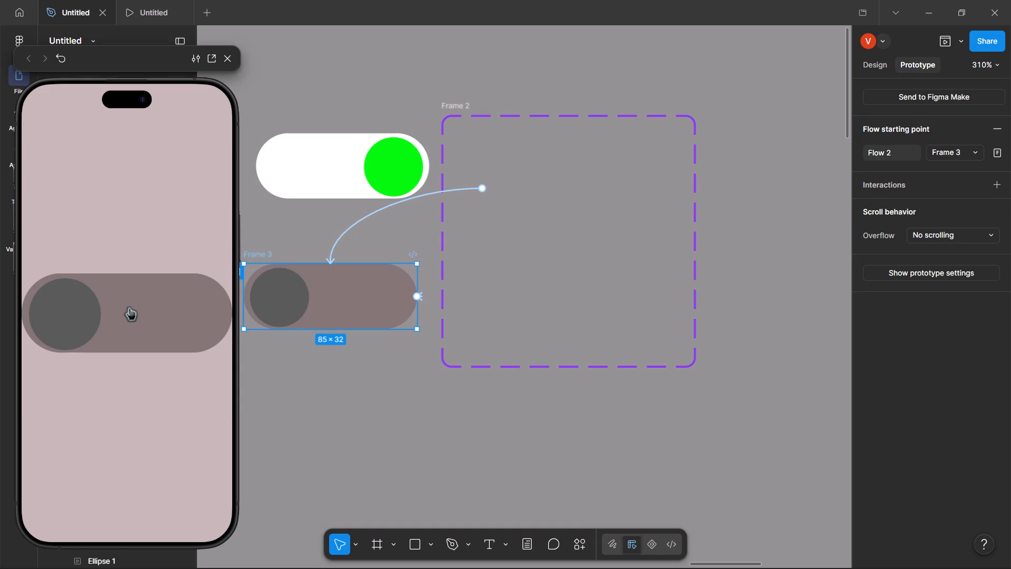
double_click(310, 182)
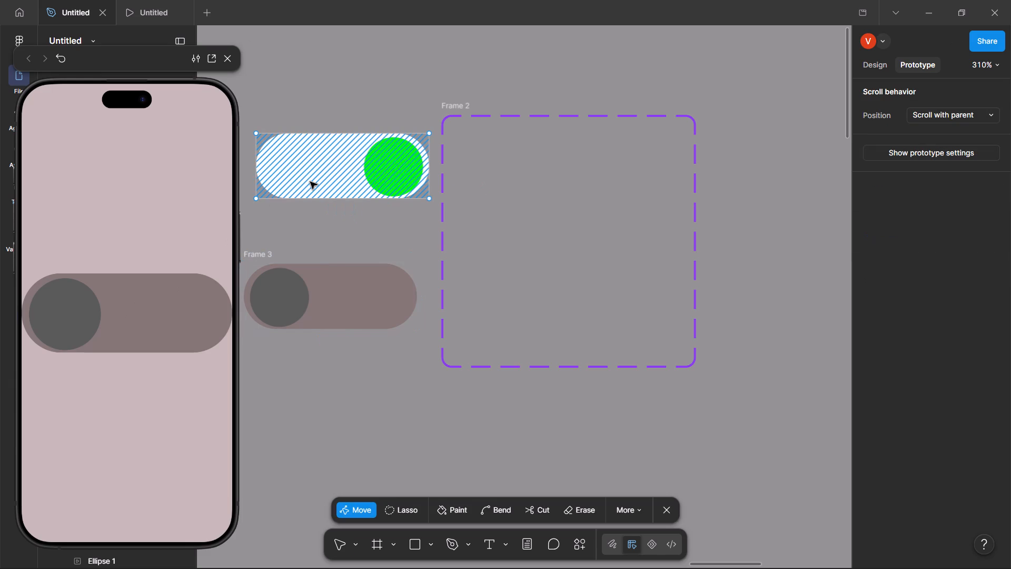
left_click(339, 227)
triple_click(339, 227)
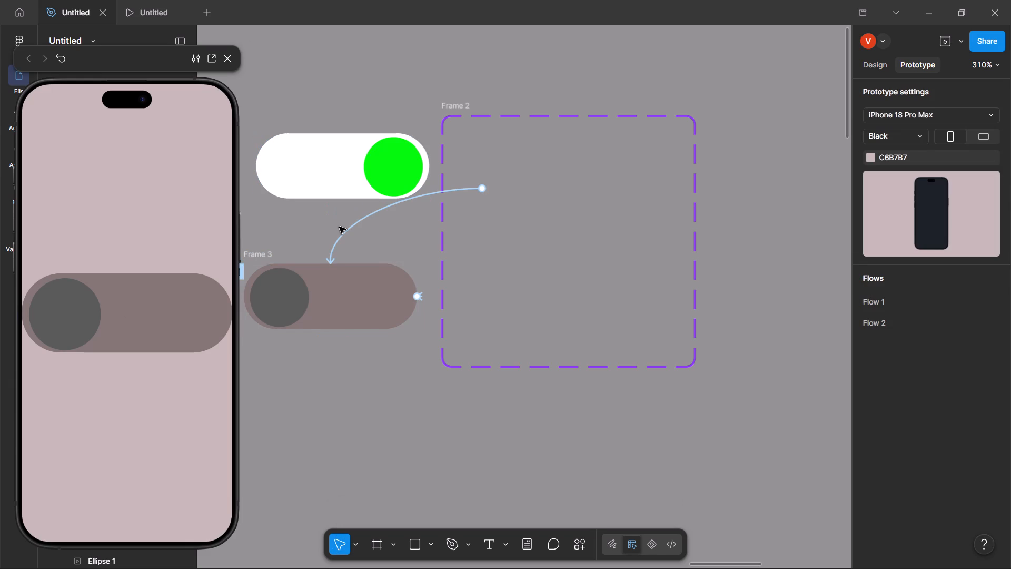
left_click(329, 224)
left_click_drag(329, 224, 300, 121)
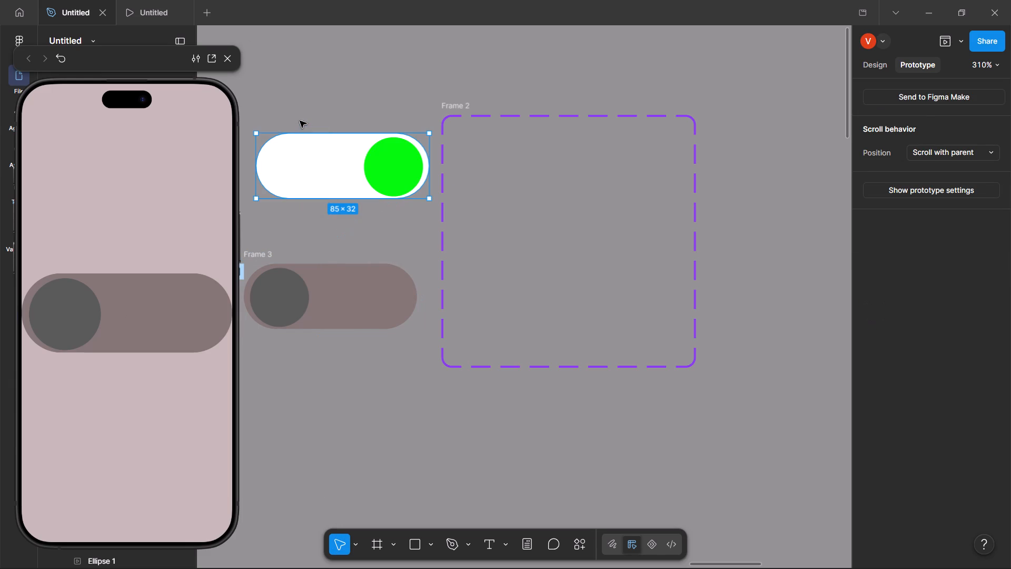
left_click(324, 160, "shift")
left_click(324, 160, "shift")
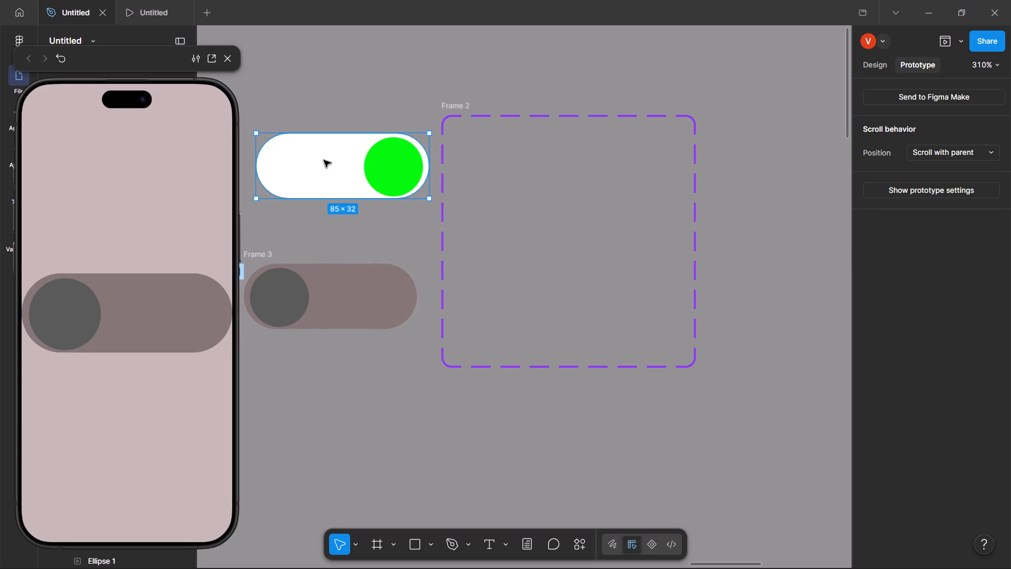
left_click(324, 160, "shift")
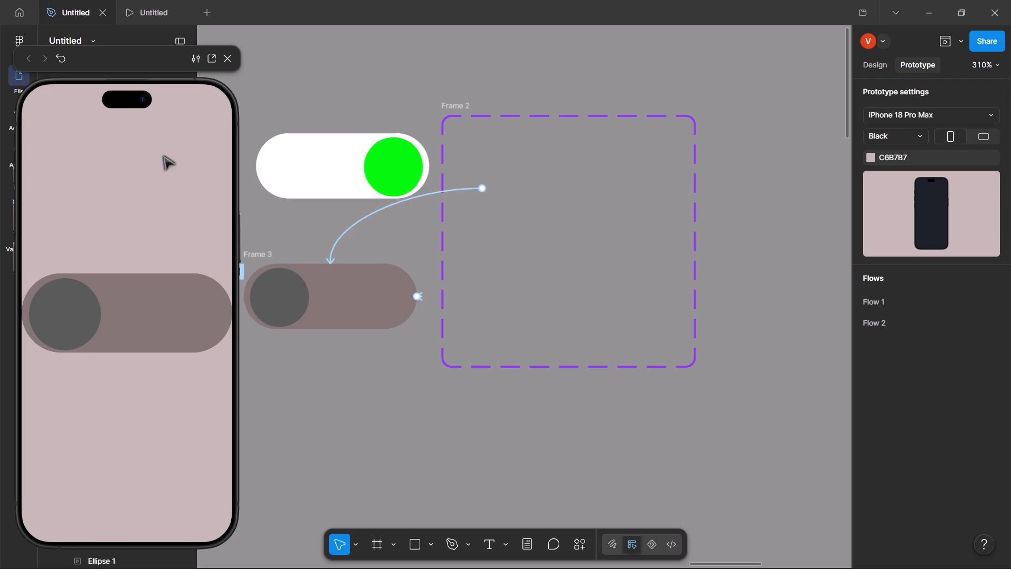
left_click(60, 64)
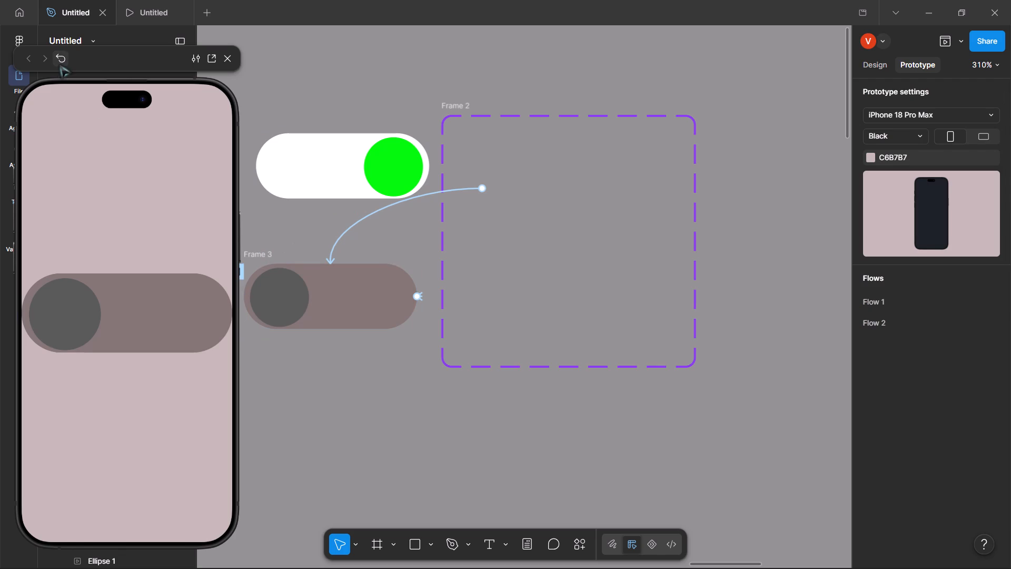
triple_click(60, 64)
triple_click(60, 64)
Delete the green-and-white toggle, the grey toggle and the dashed purple outline together.
left_click(399, 429)
left_click_drag(590, 478, 324, 72)
key("BackSpace")
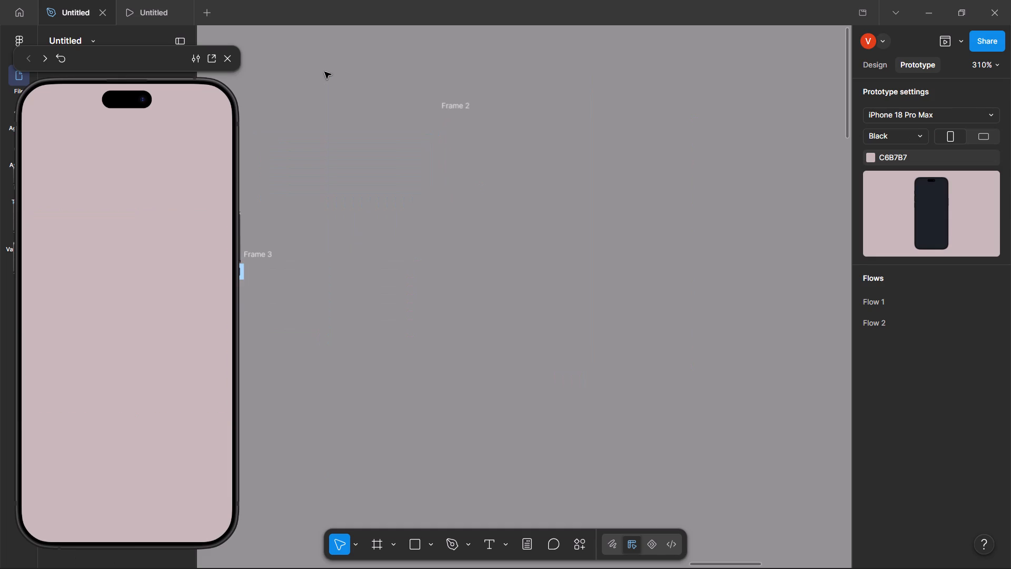
Delete the emptied Frame 3 and Frame 2 from the canvas.
scroll(375, 171, "right", 2)
left_click(375, 262)
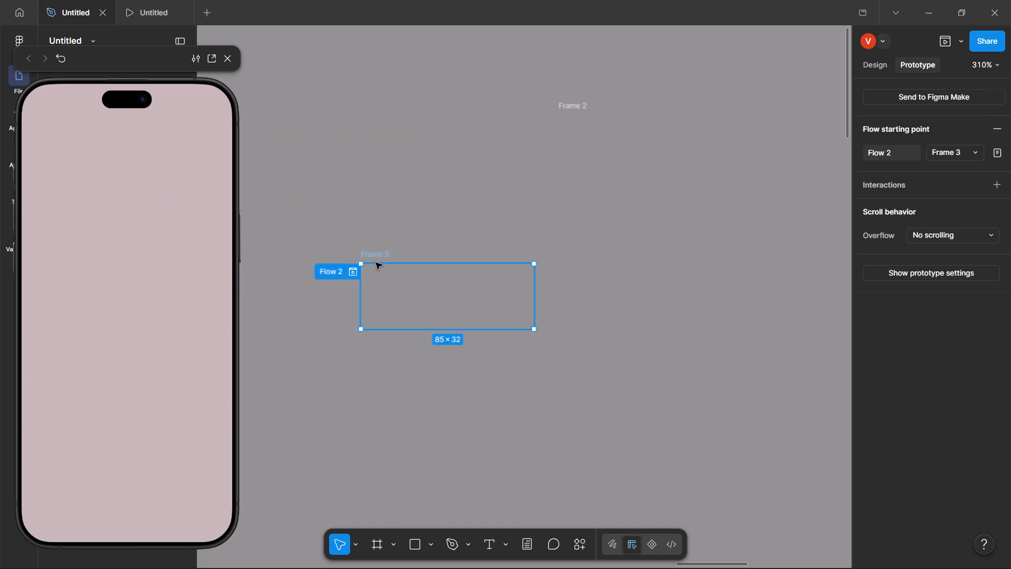
key("BackSpace")
left_click(569, 110)
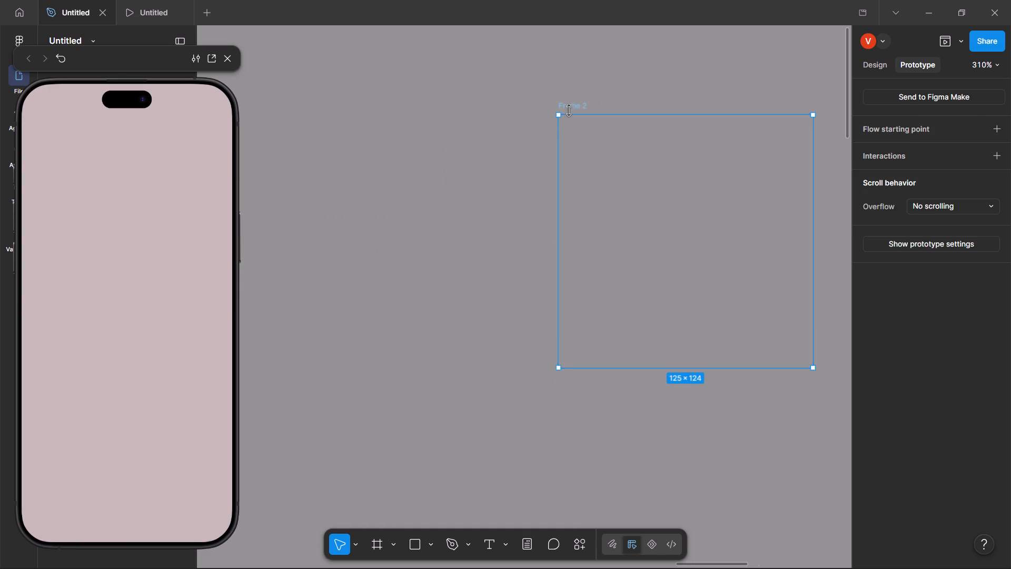
key("BackSpace")
left_click(488, 166)
Draw a rectangle about 45 × 16 on the empty canvas above the Youtube profile screen as a new toggle track.
scroll(488, 166, "left", 1)
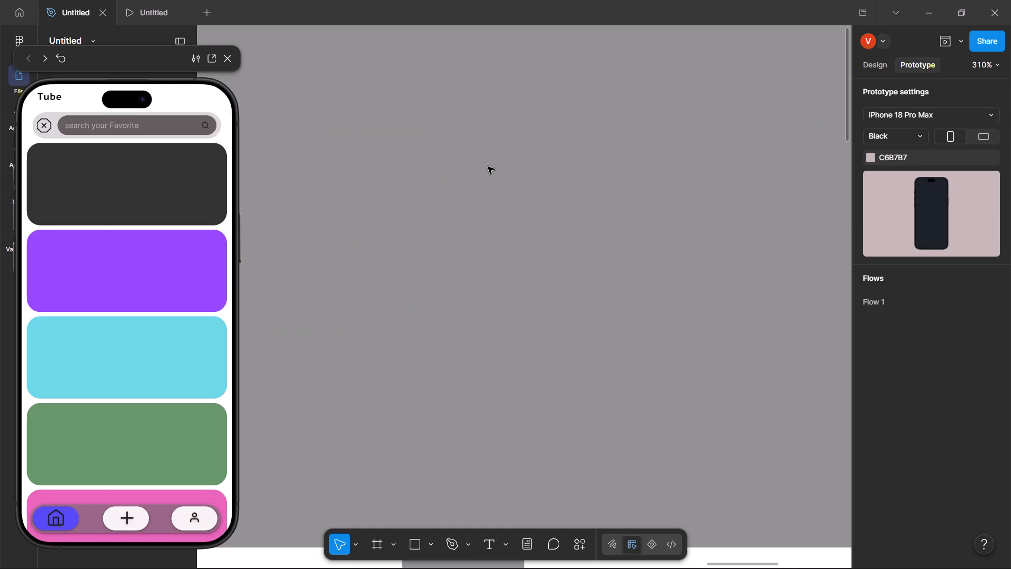
scroll(488, 166, "up", 1)
left_click(410, 158)
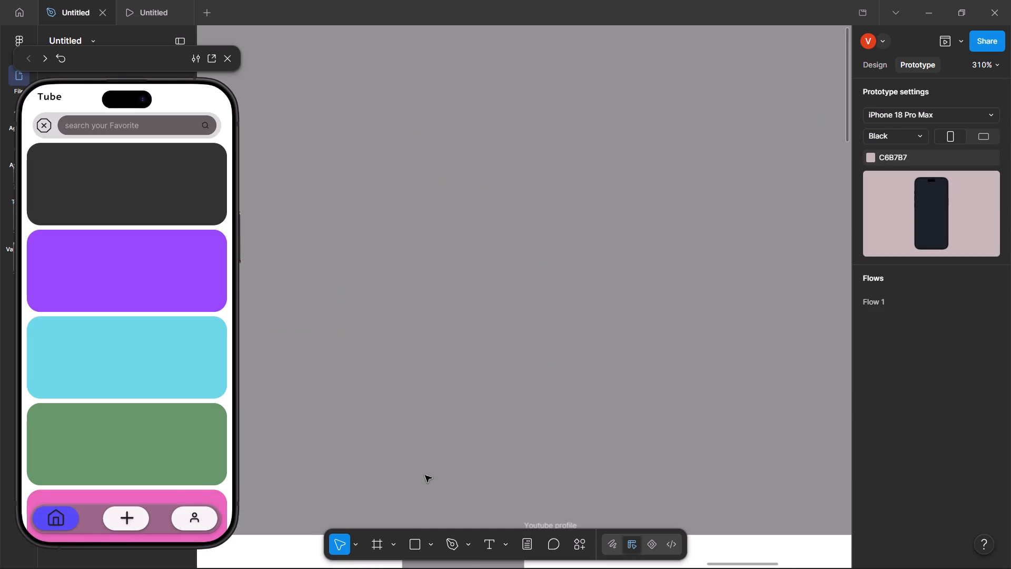
left_click(417, 545)
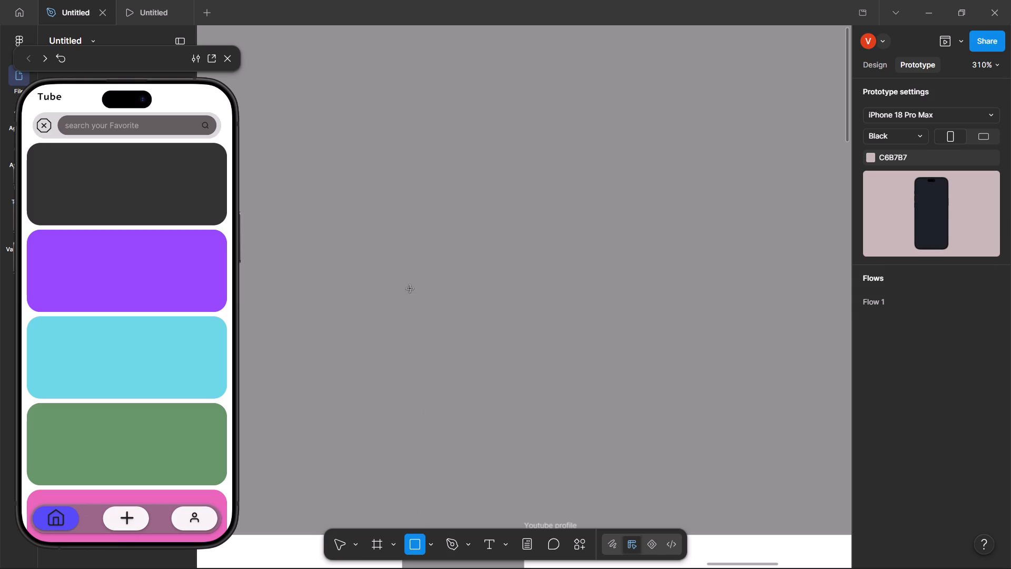
left_click_drag(404, 163, 499, 213)
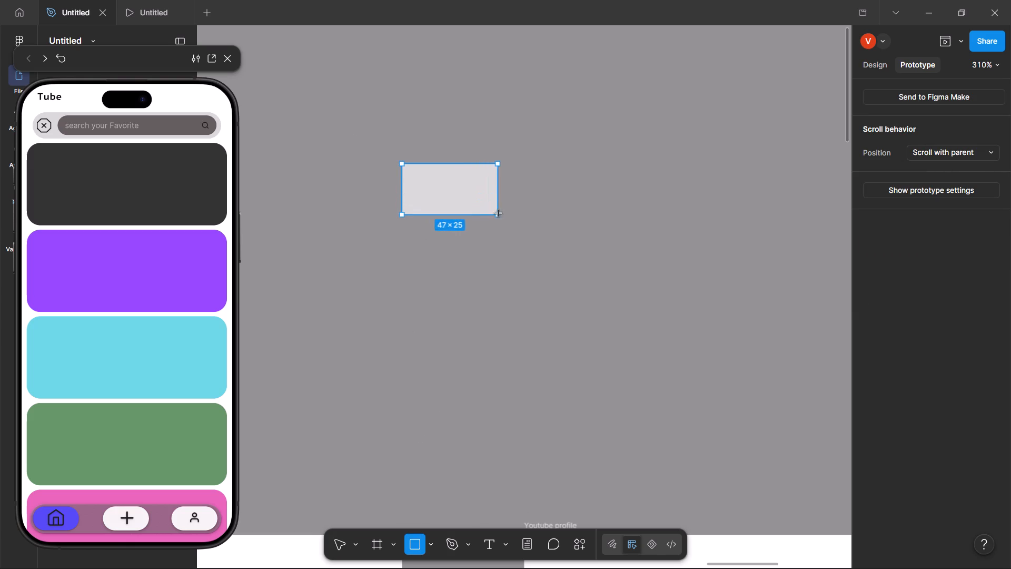
left_click_drag(499, 213, 494, 195)
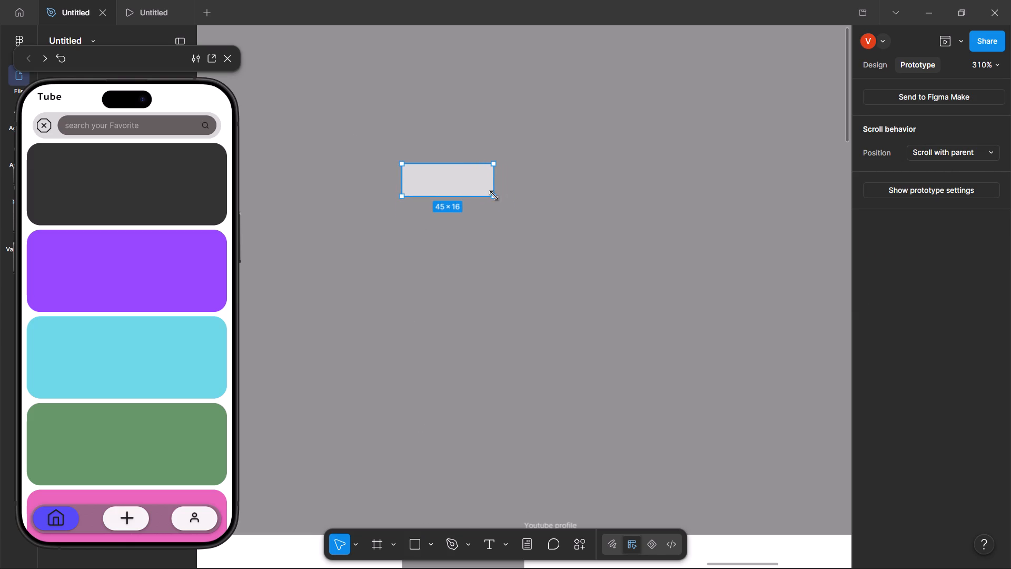
Set the track rectangle's corner radius to 27 to make it pill-shaped.
left_click(882, 69)
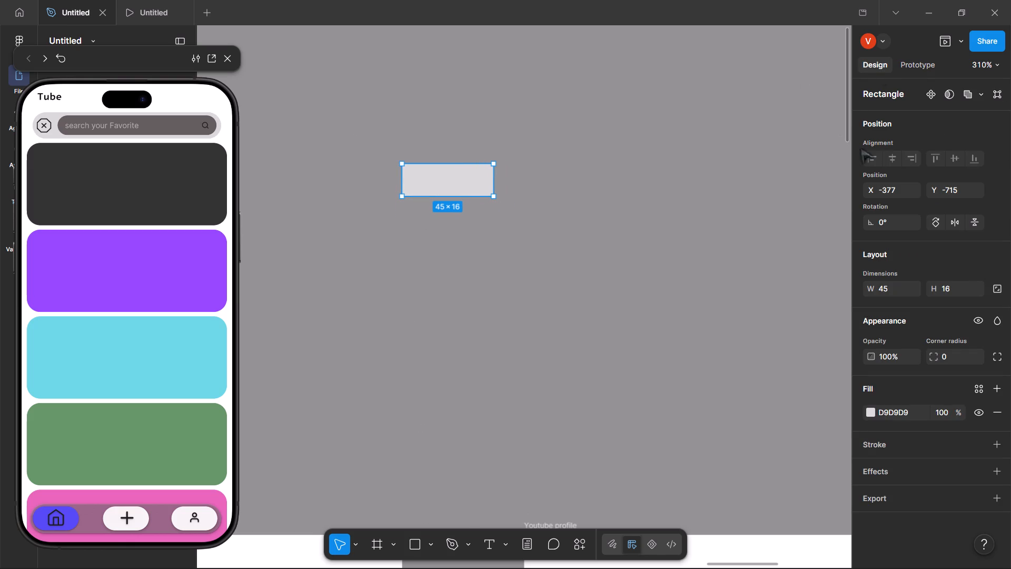
left_click(957, 290)
left_click(951, 354)
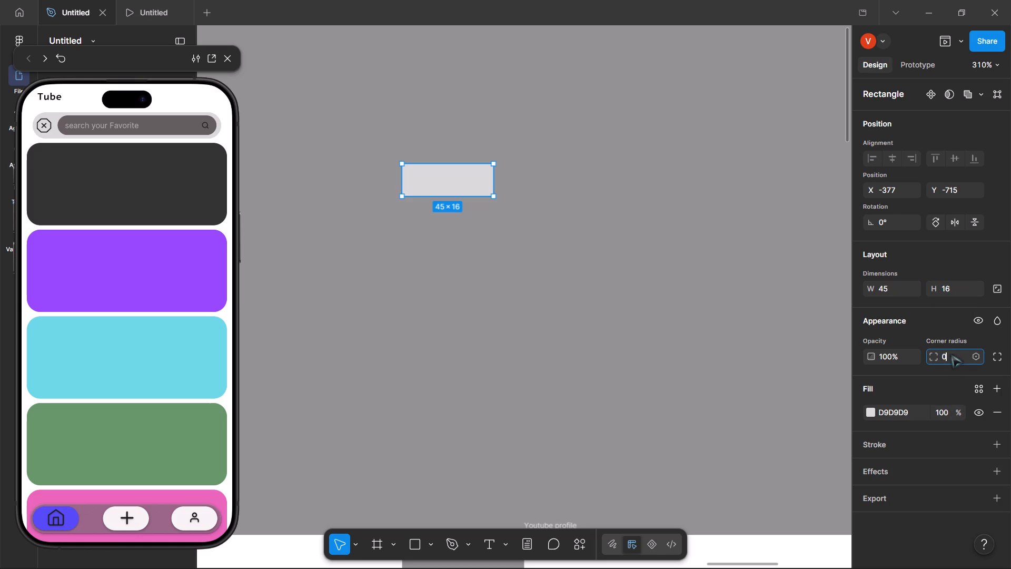
key("Up")
key("Up")
key("Up")
key("Up")
key("Up")
key("Up")
key("Up")
key("Up")
key("Up")
key("Up")
key("Up")
key("Up")
key("Up")
key("Up")
key("Up")
key("Up")
key("Up")
key("Up")
key("Up")
key("Up")
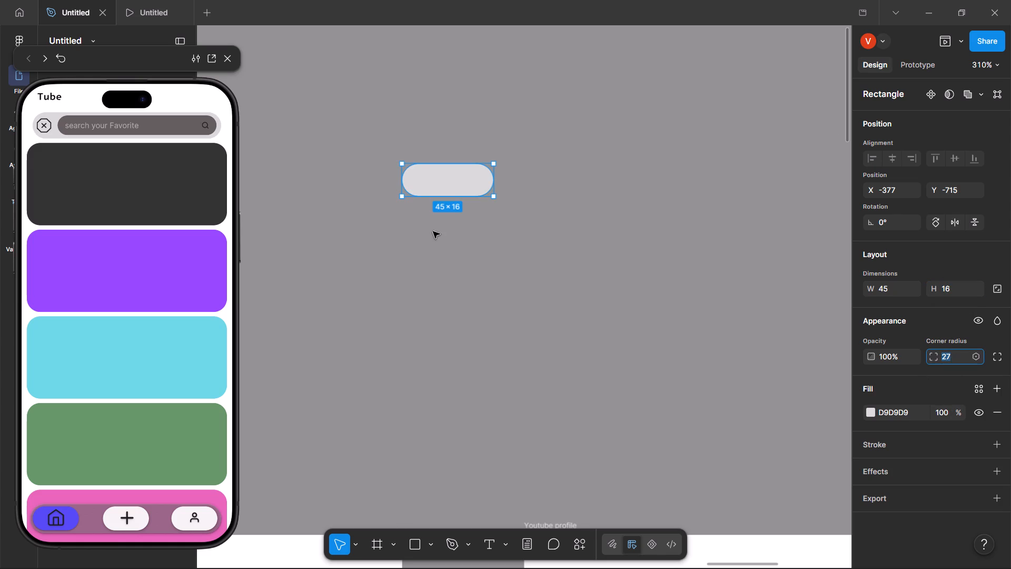
left_click_drag(424, 225, 440, 241)
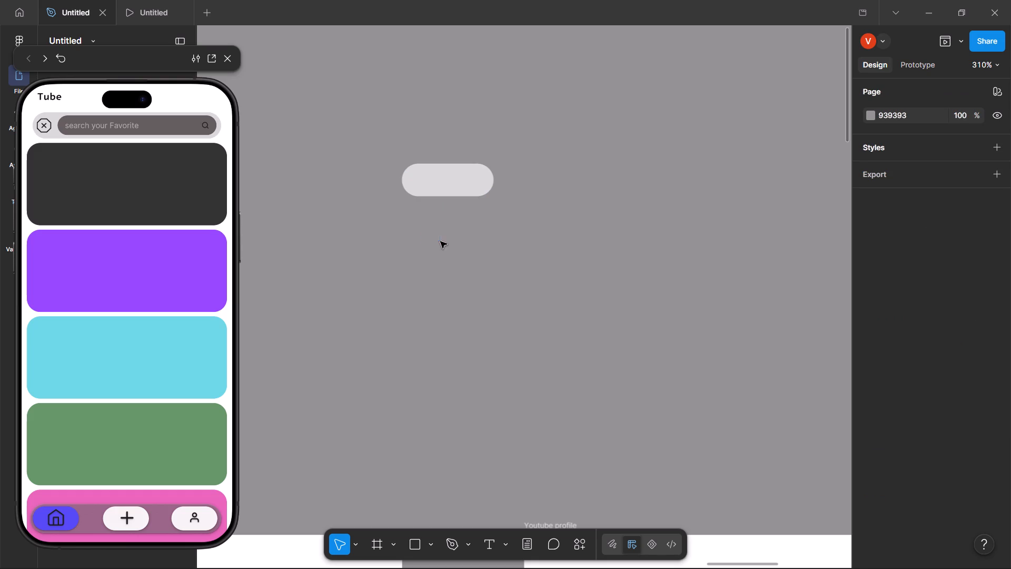
Draw a small rectangle about 9 × 8 below the track as the toggle knob.
left_click(412, 542)
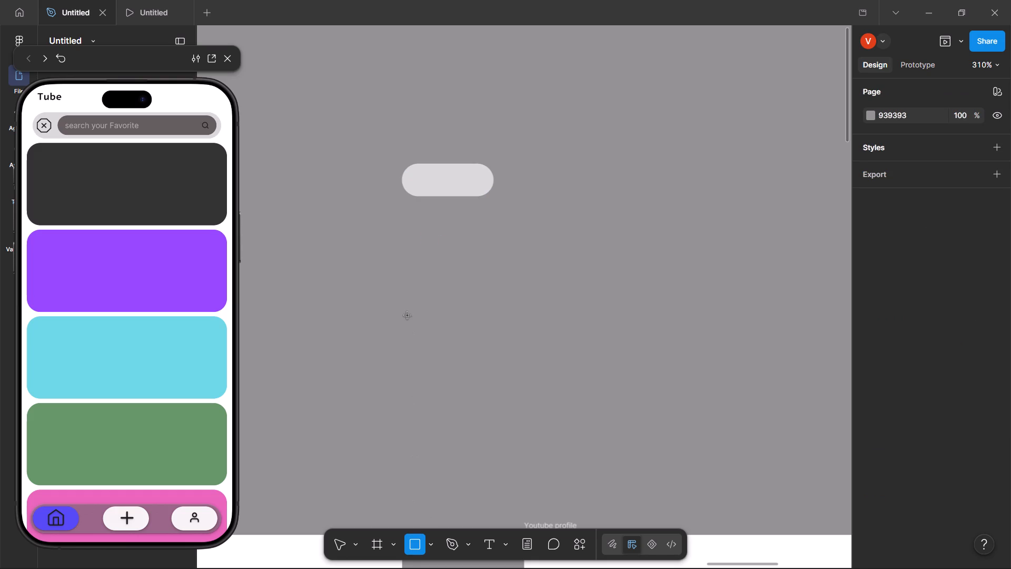
left_click_drag(405, 240, 420, 256)
Set the knob rectangle's corner radius to 17.
left_click(944, 350)
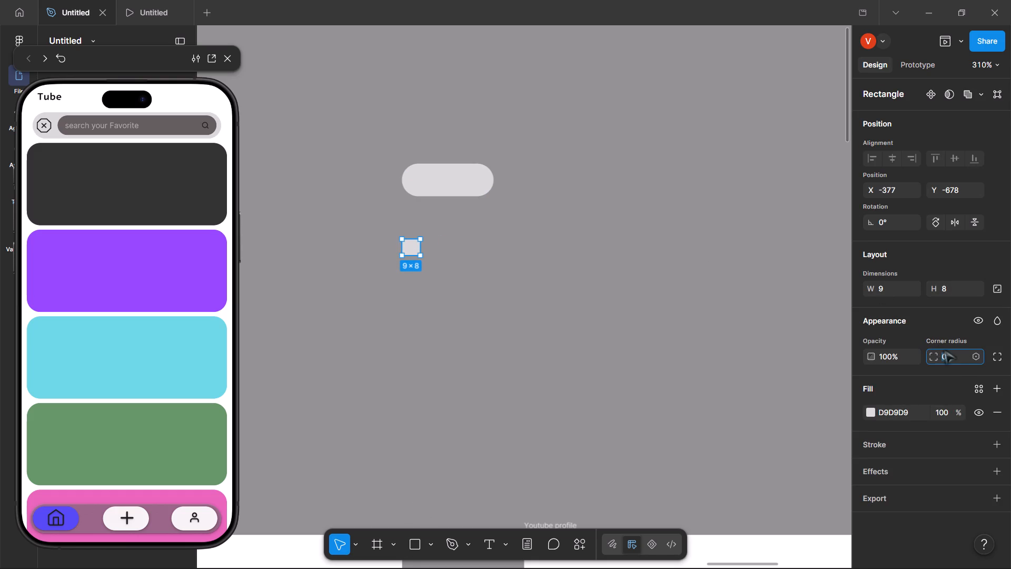
key("Up")
key("Up")
key("Up")
key("Up")
key("Up")
key("Up")
key("Up")
key("Up")
key("Up")
key("Up")
key("Up")
key("Up")
key("Up")
key("Up")
key("Up")
key("Up")
key("Up")
Set the knob's height to 9 so it forms a circle.
left_click(967, 288)
key("Up")
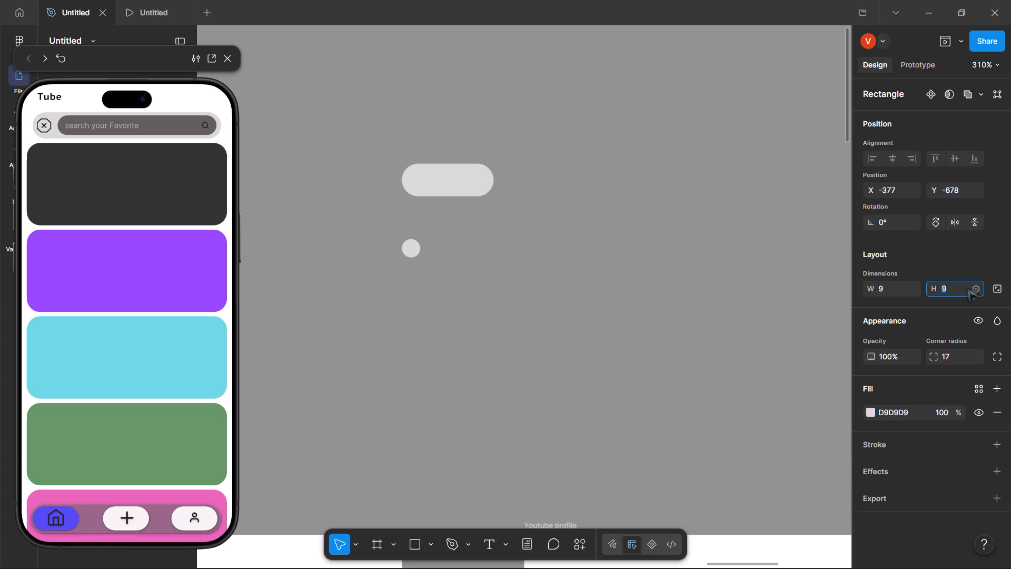
Lock the knob's aspect ratio and enlarge it to 15 × 15.
left_click(997, 292)
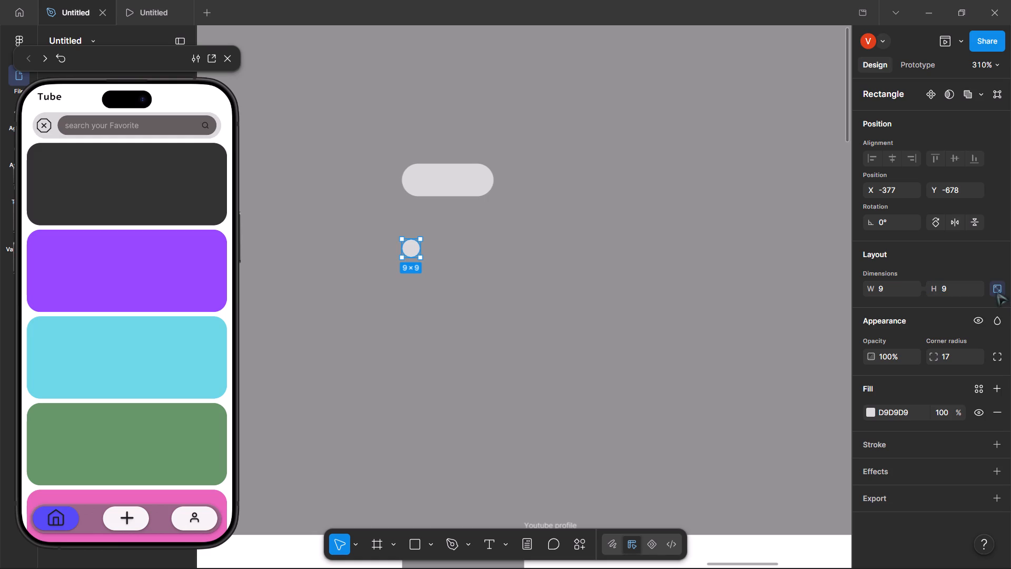
left_click(972, 291)
left_click(962, 290)
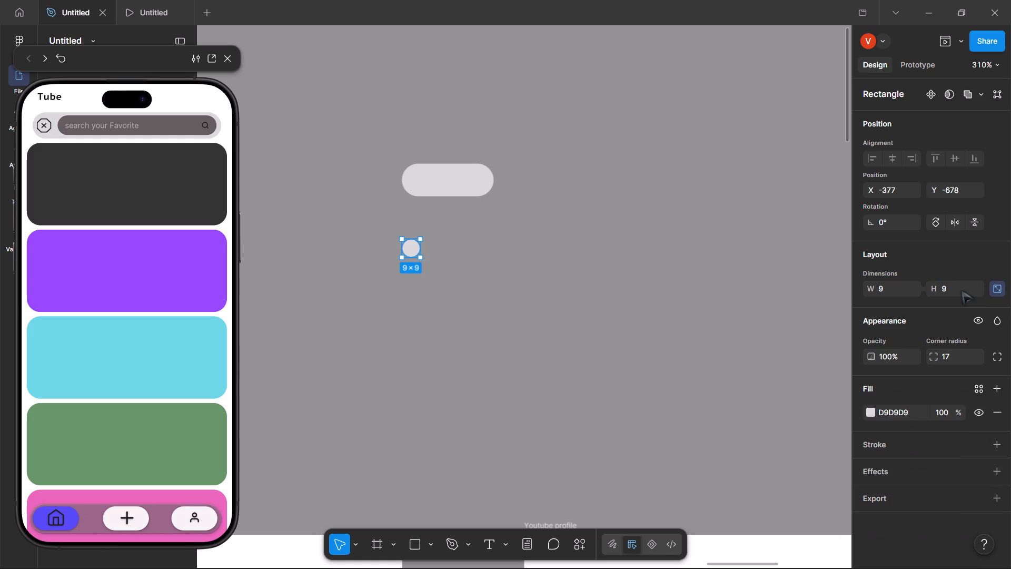
left_click(956, 290)
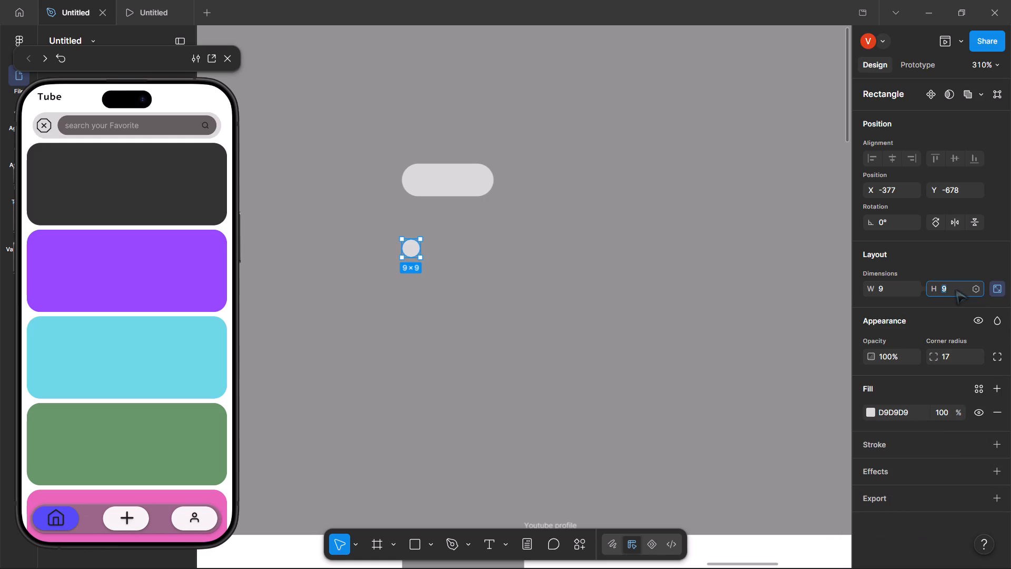
key("Up")
key("Up")
key("Up")
key("Up")
key("Up")
key("Up")
key("Up")
key("Up")
key("Down")
left_click(956, 290)
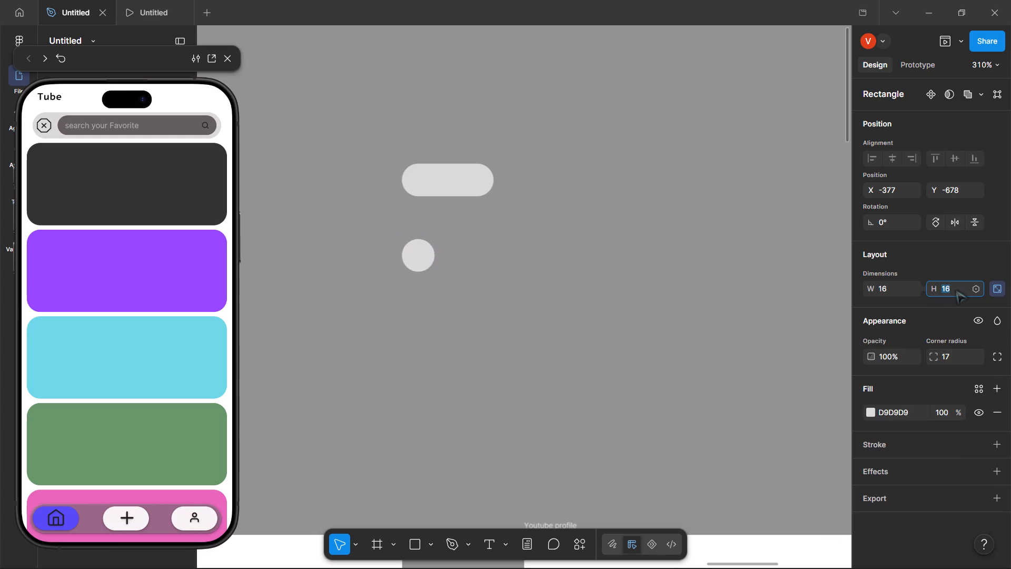
key("Down")
double_click(956, 290)
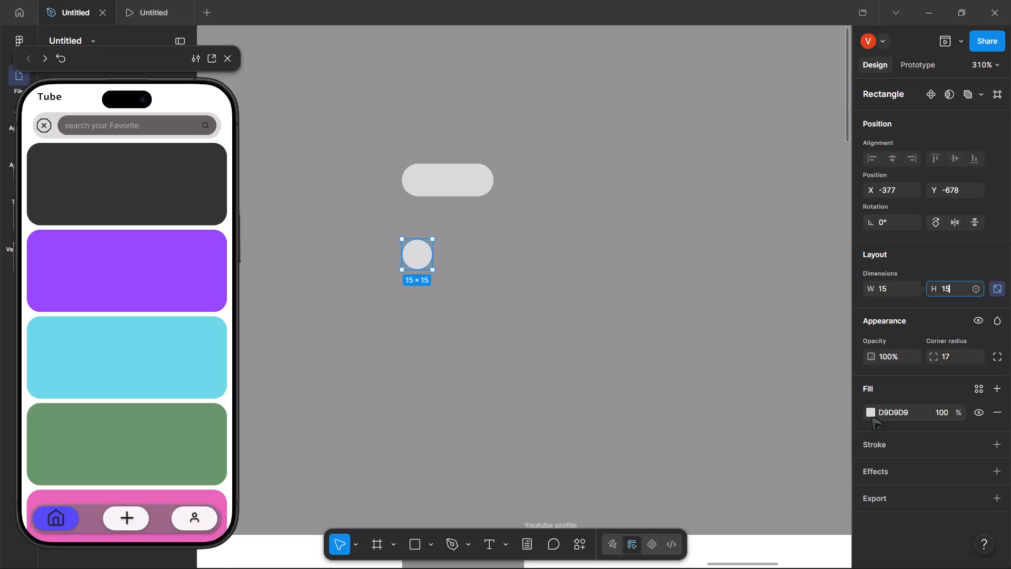
Change the knob's fill to bright green, 41F253.
left_click(868, 410)
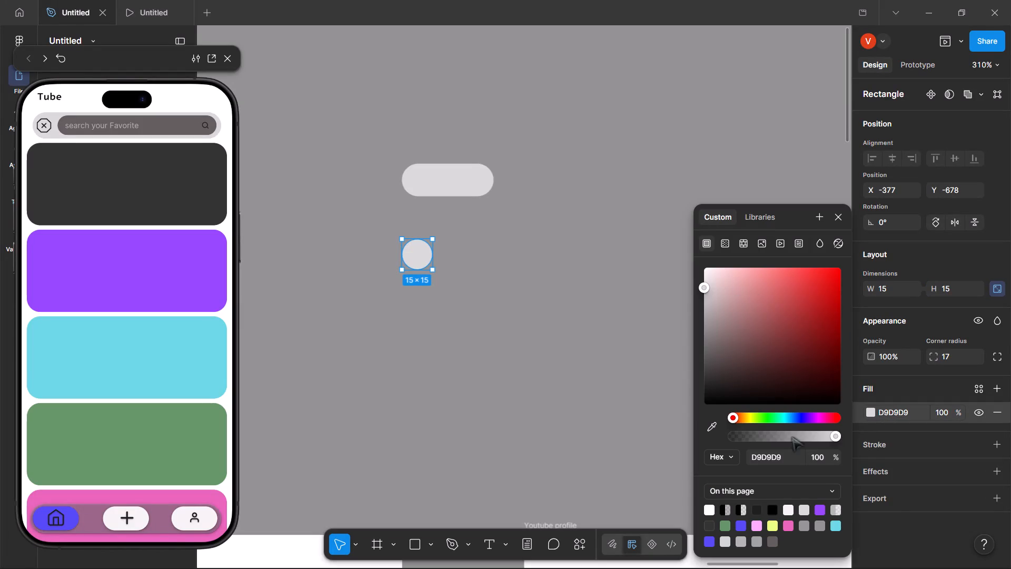
left_click(769, 420)
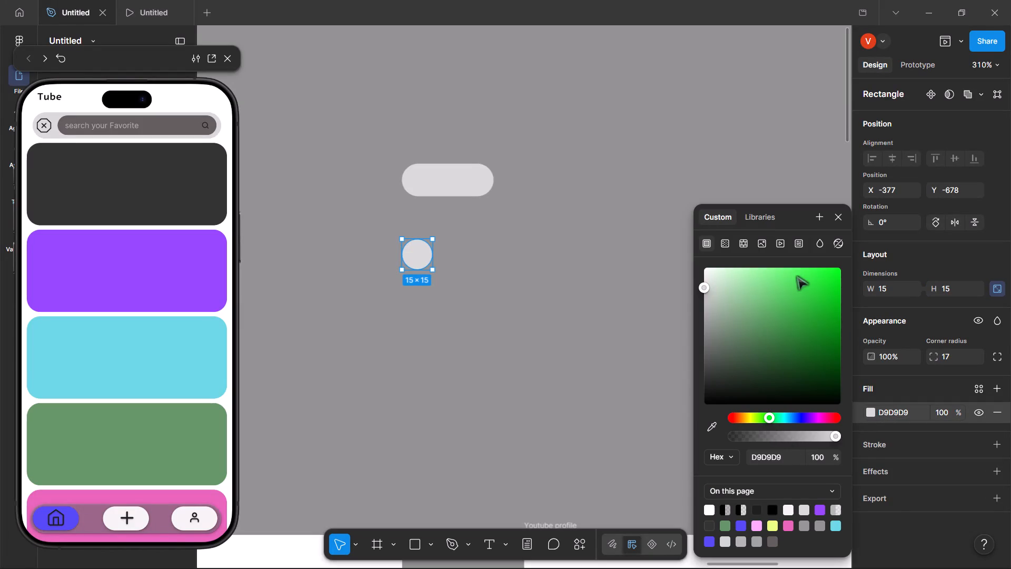
left_click_drag(797, 276, 804, 274)
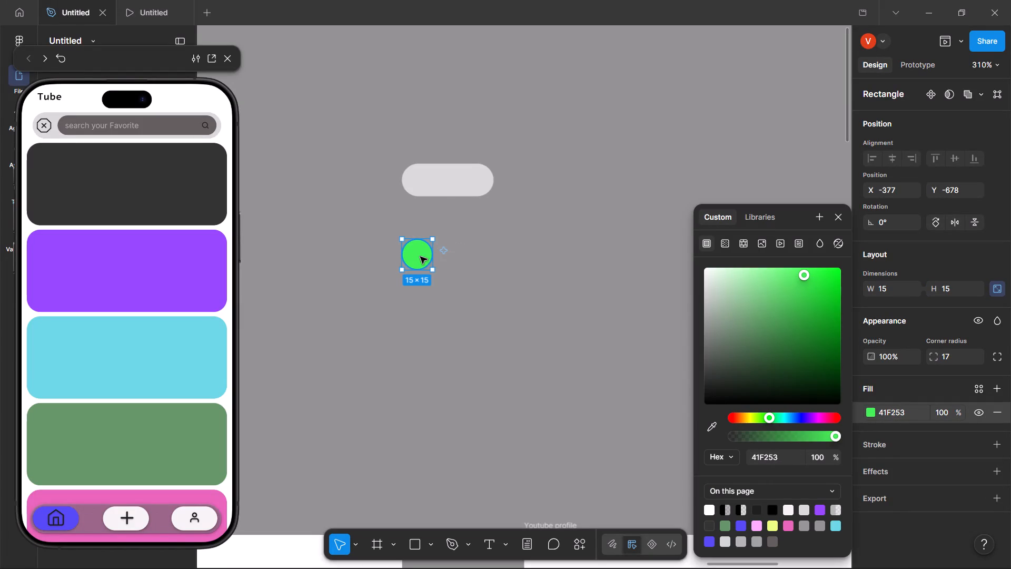
Move the green knob inside the left end of the track, at X -375, Y -714.
left_click_drag(417, 256, 429, 165)
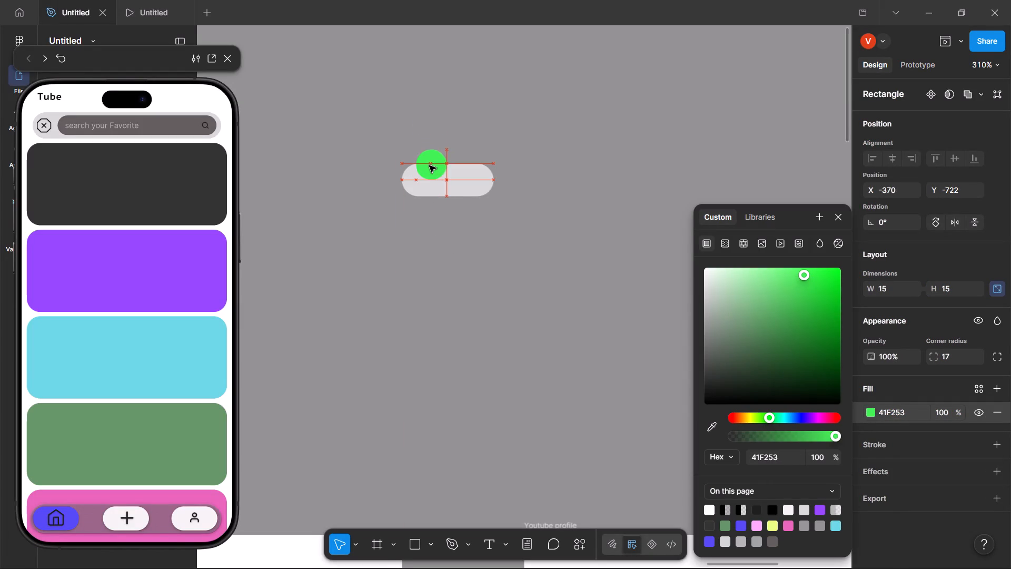
left_click_drag(429, 165, 422, 180)
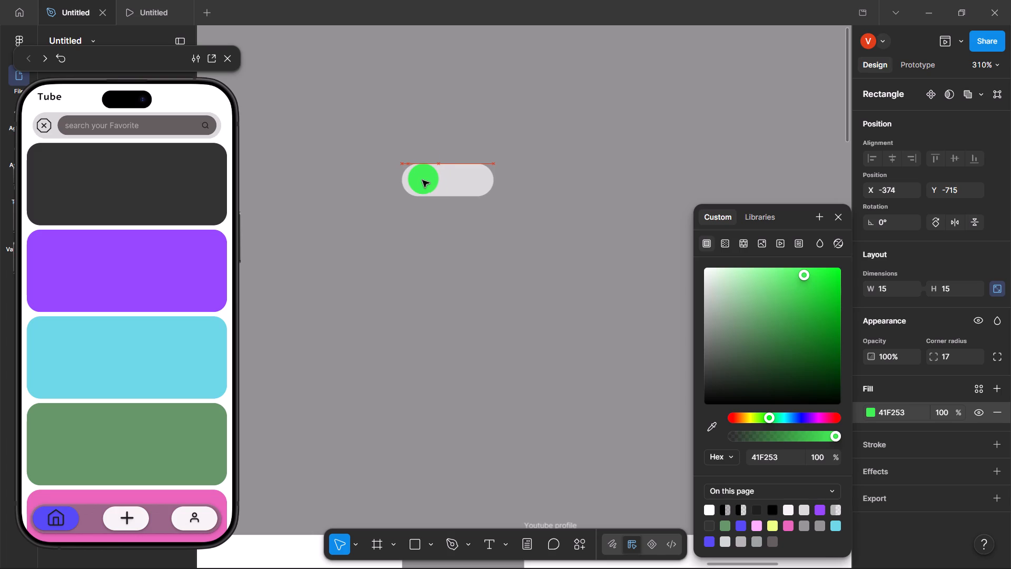
left_click_drag(422, 180, 421, 182)
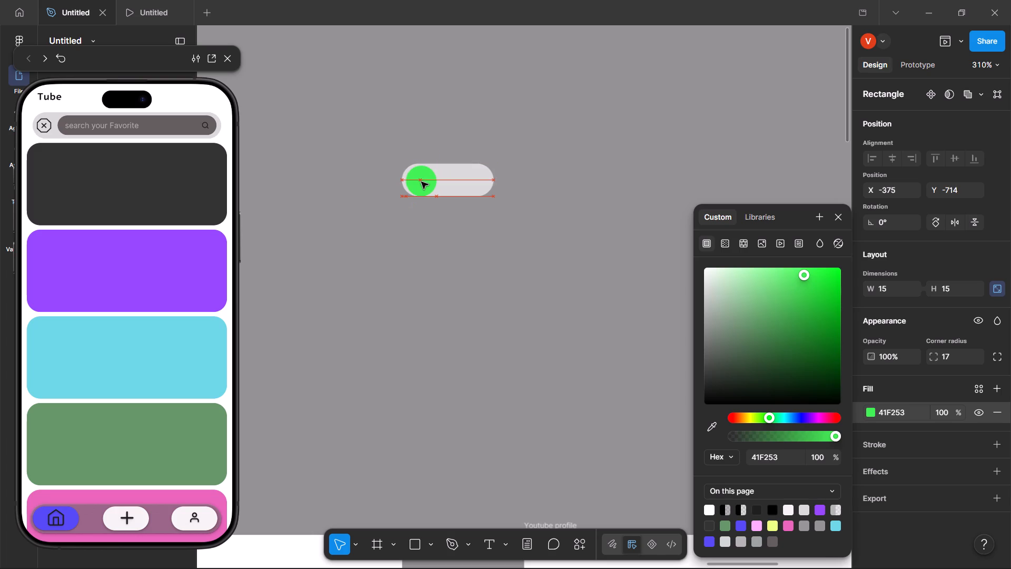
left_click_drag(421, 182, 421, 181)
left_click(609, 289)
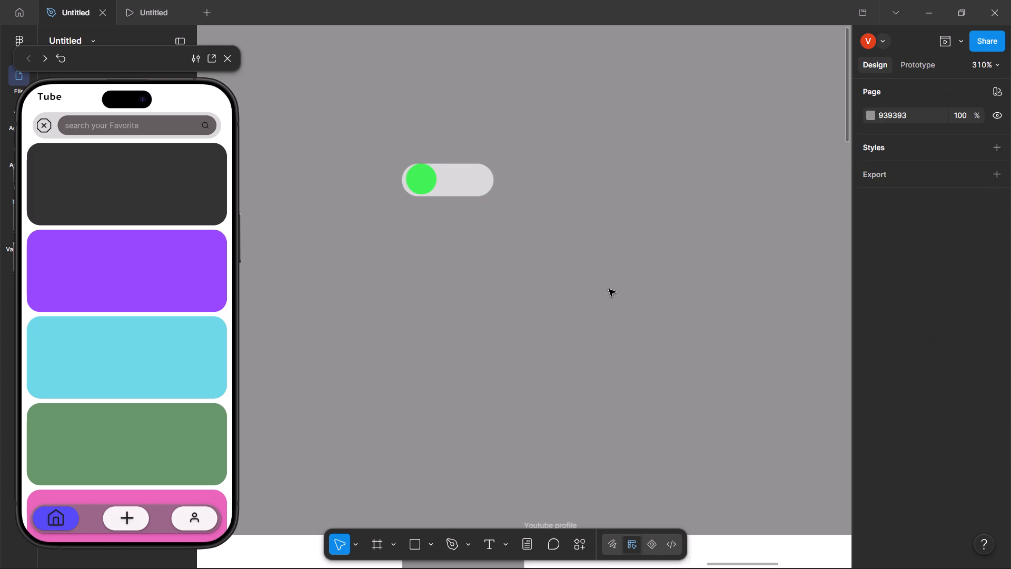
left_click(428, 188)
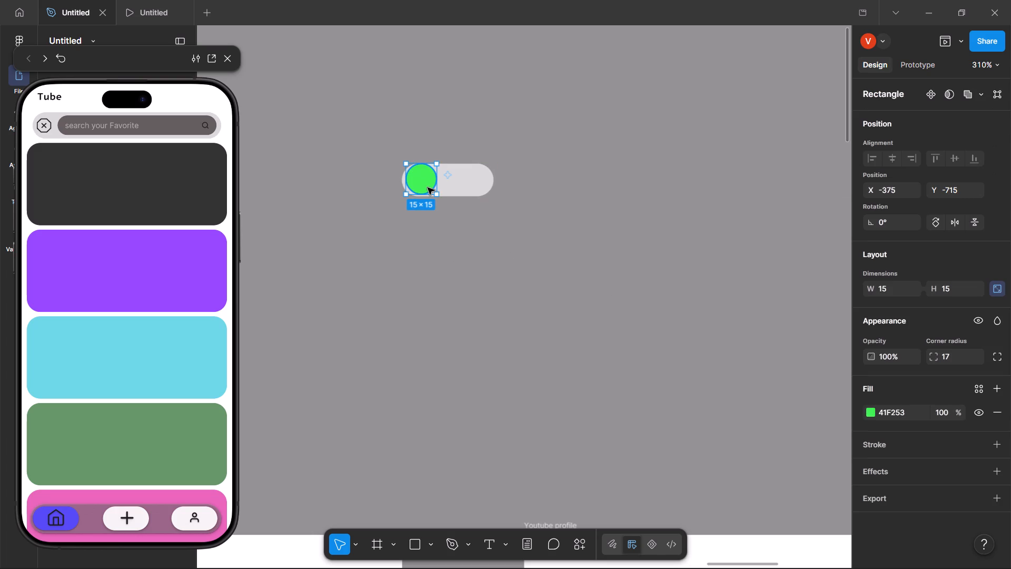
key("Down")
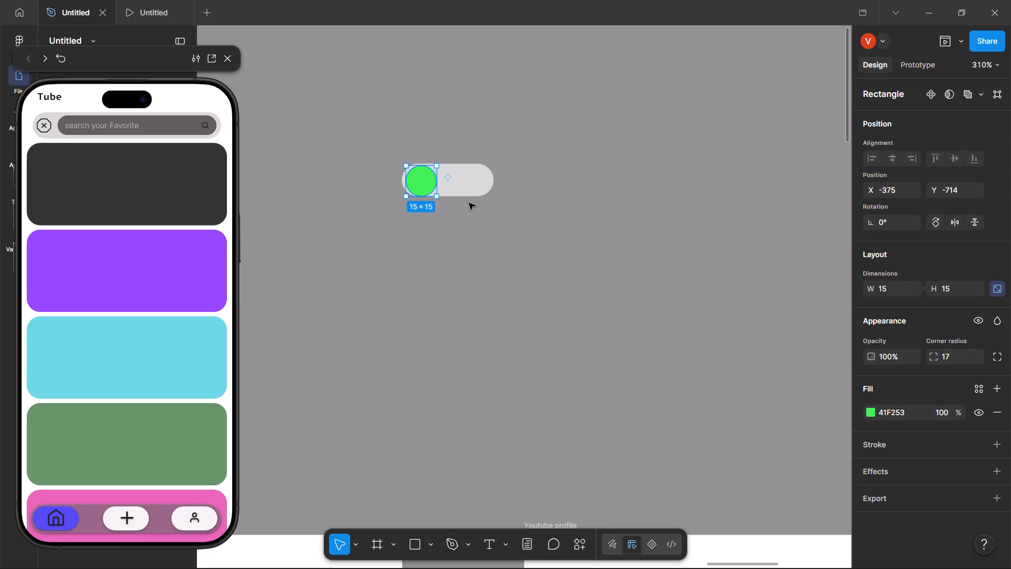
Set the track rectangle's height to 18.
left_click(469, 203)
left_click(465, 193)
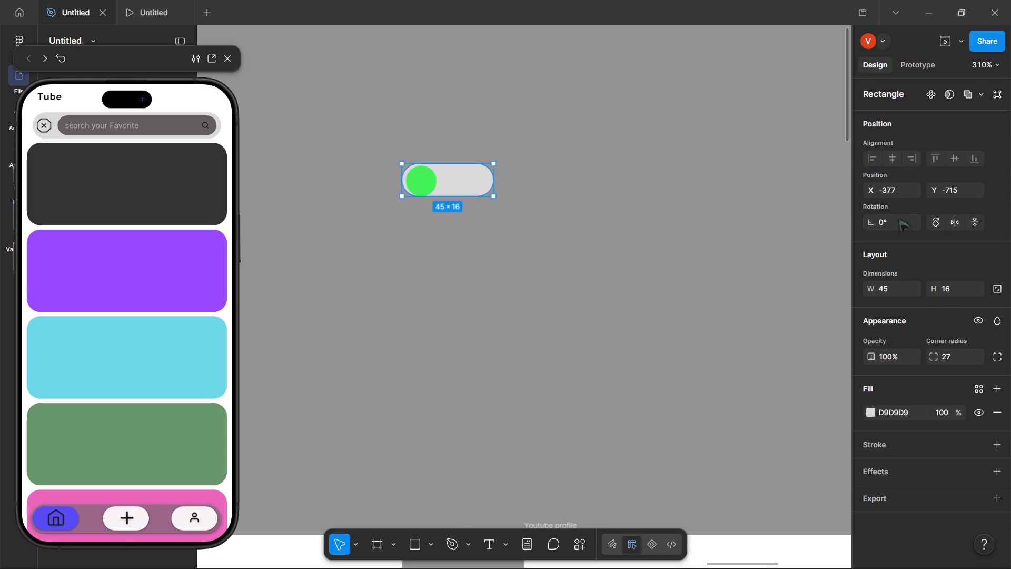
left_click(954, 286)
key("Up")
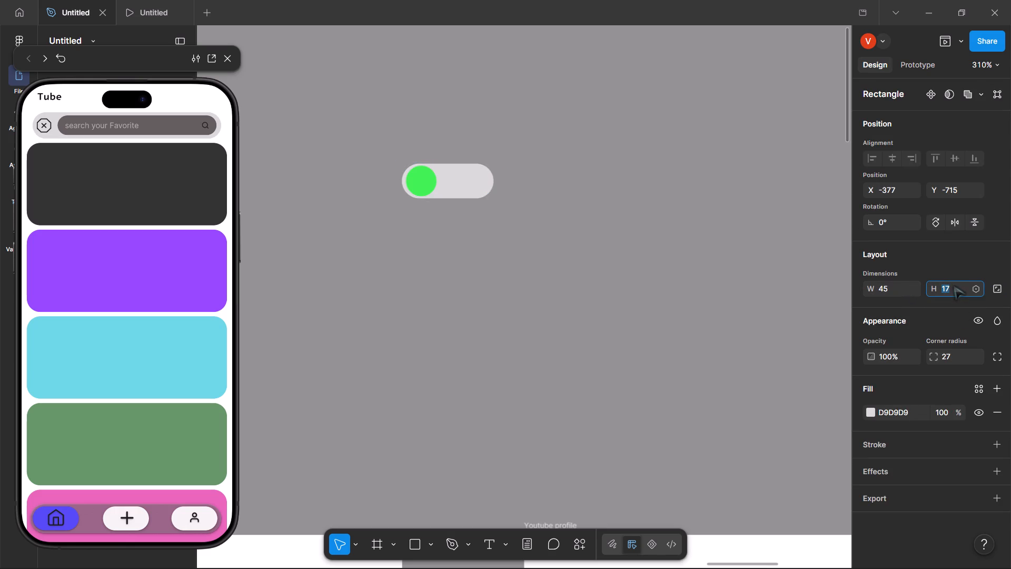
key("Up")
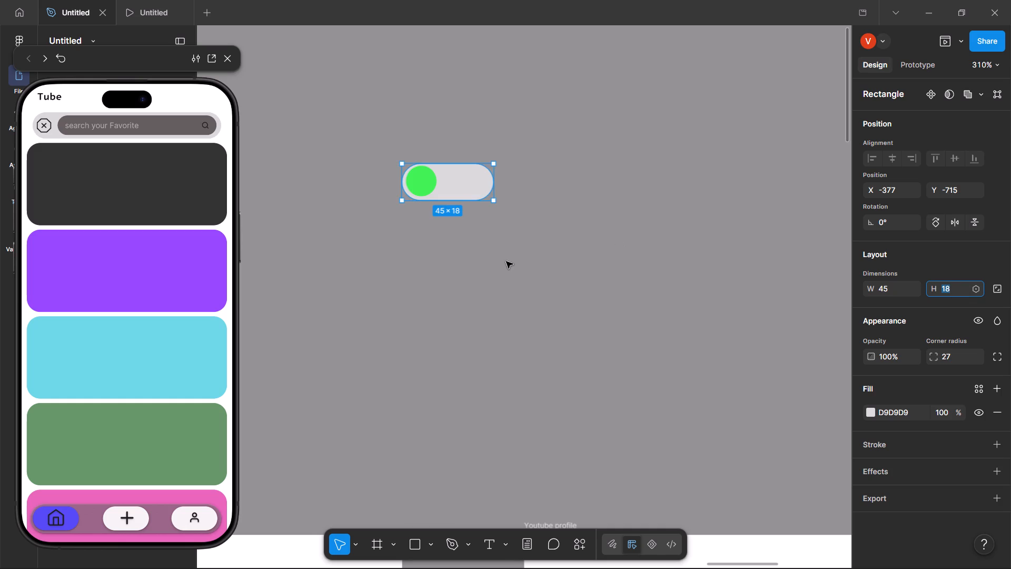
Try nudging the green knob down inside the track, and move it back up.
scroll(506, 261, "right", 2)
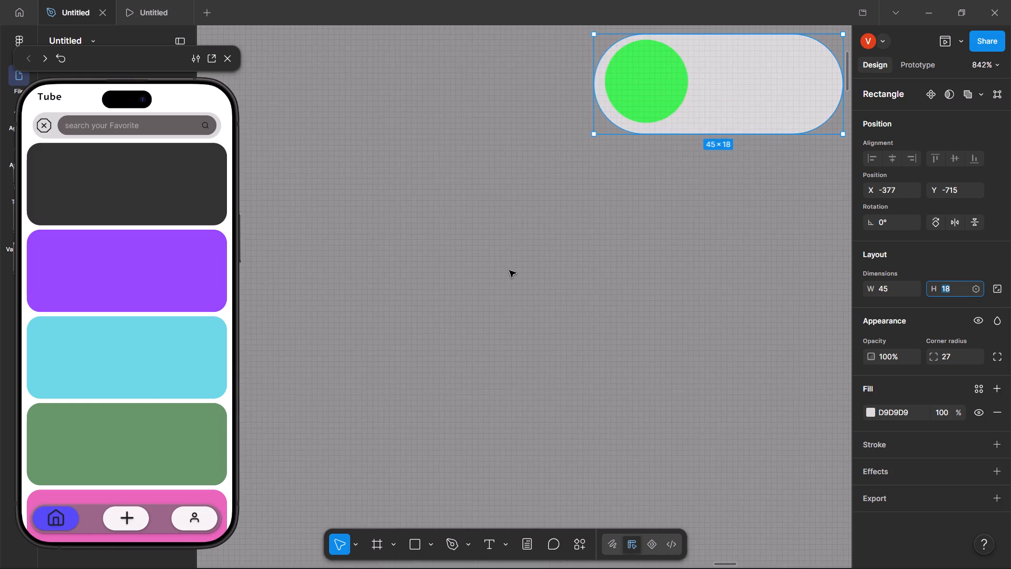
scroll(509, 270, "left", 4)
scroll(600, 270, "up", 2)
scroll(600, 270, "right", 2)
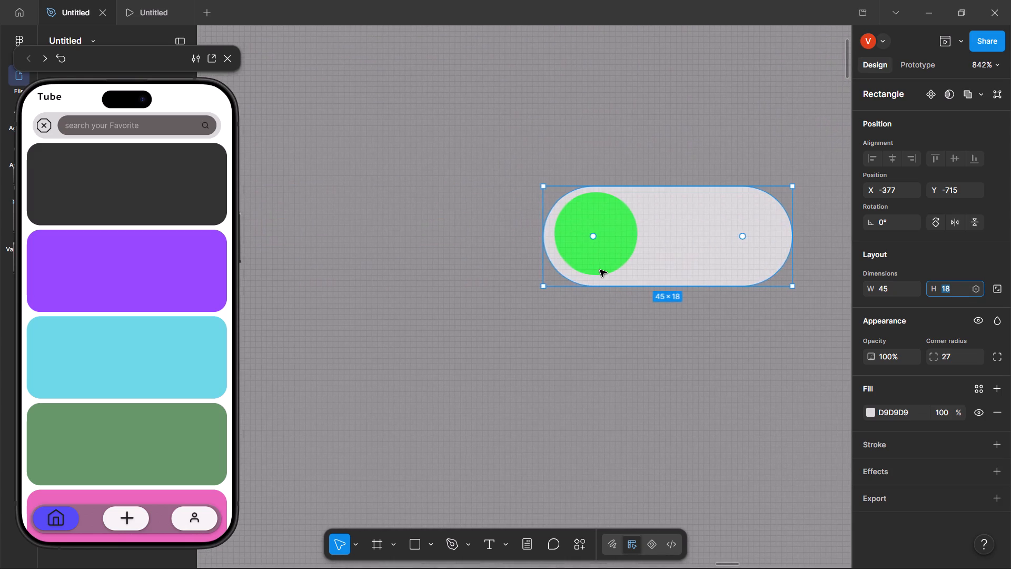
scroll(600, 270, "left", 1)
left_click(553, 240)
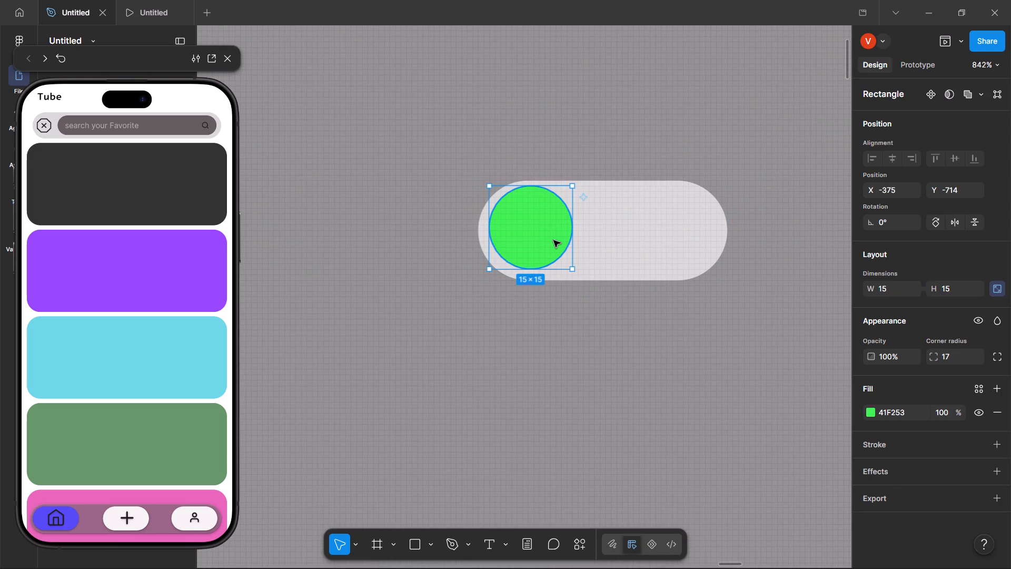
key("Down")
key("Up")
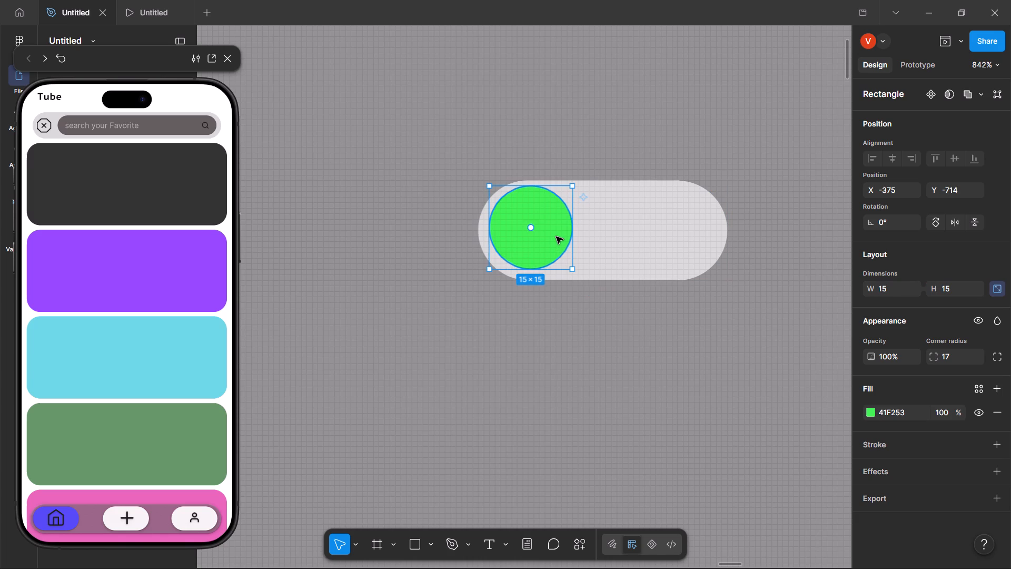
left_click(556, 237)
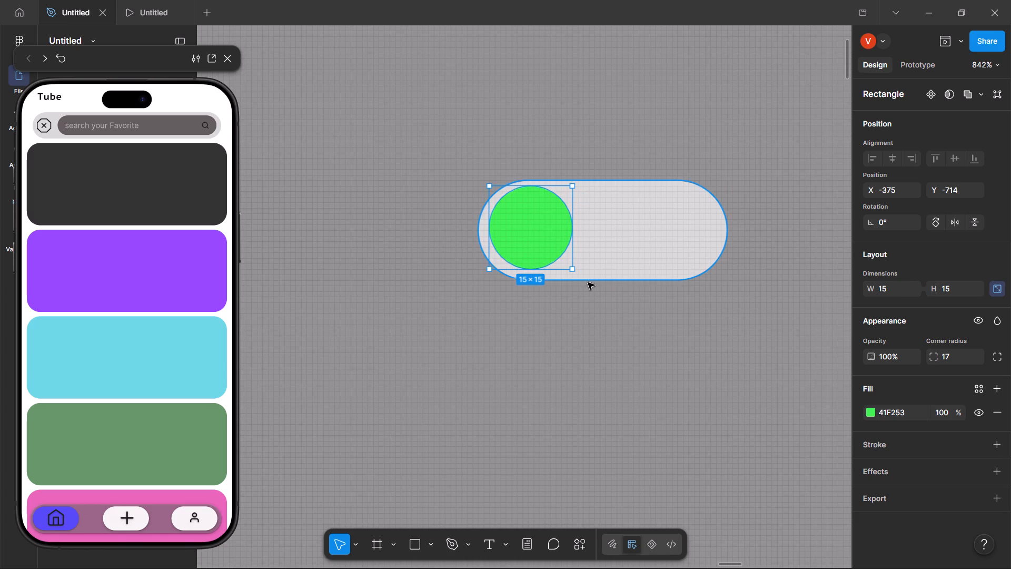
Set the track rectangle's height to 17 to even the margins around the knob.
left_click(588, 282)
left_click(590, 270)
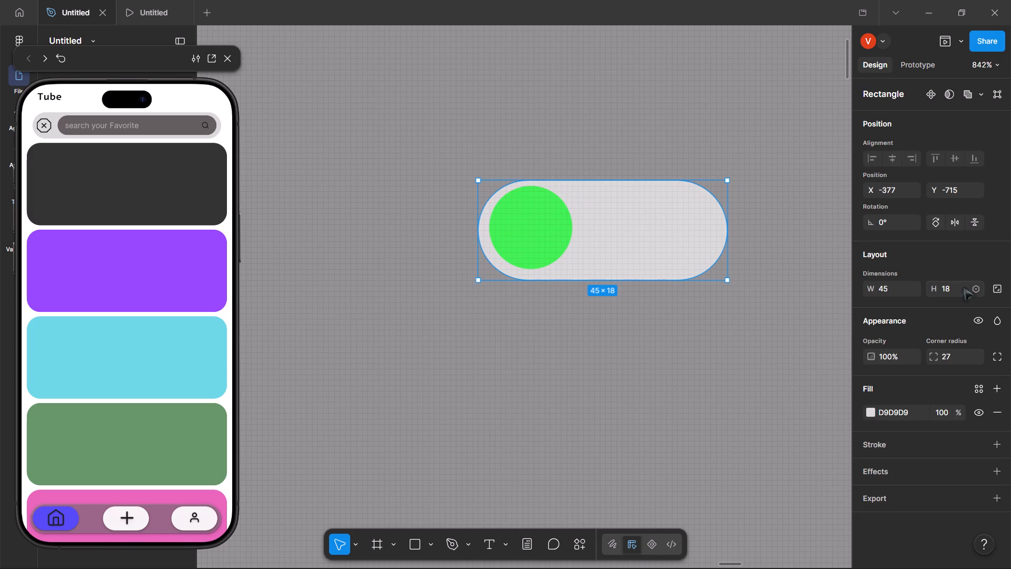
left_click(963, 290)
key("Down")
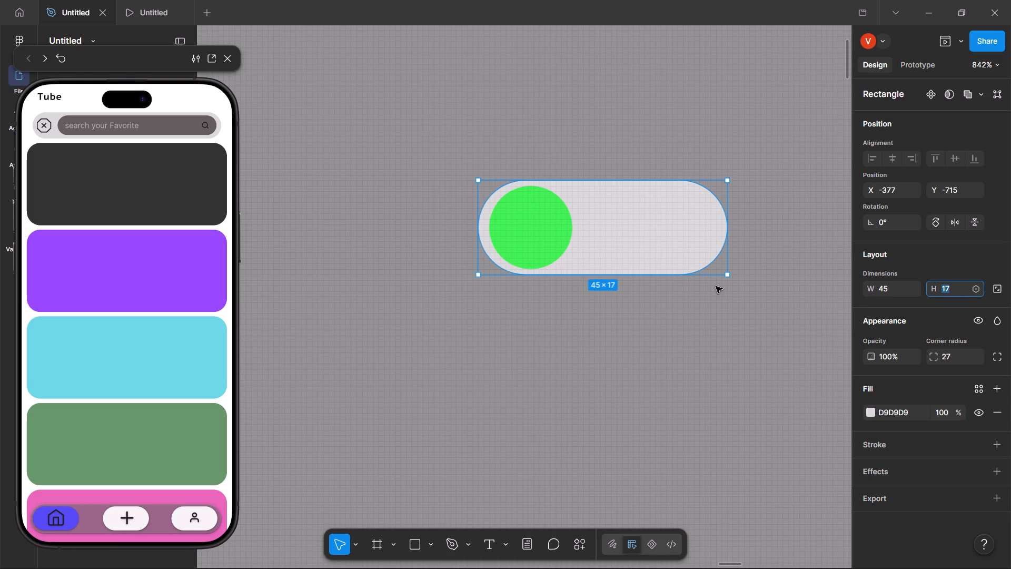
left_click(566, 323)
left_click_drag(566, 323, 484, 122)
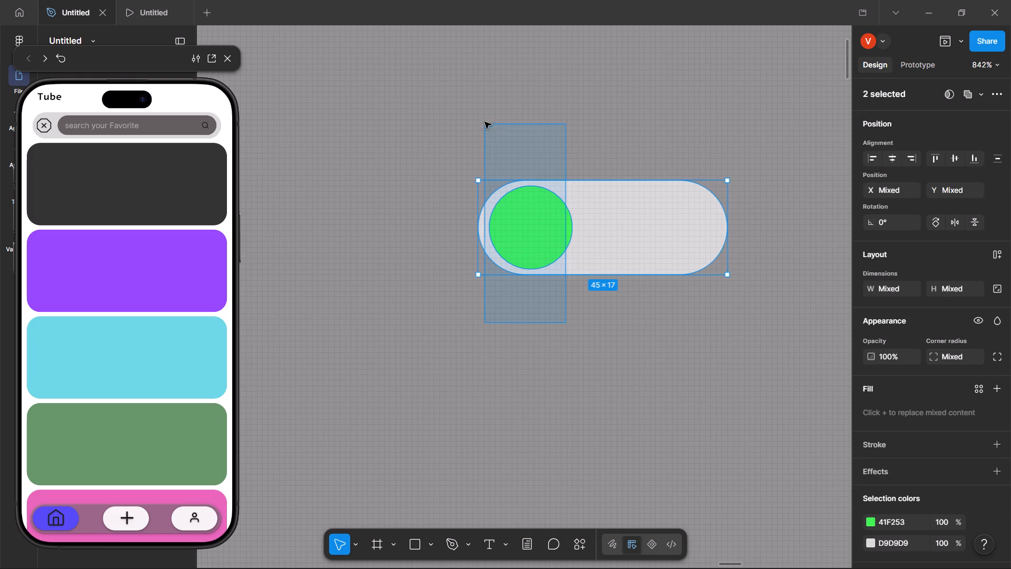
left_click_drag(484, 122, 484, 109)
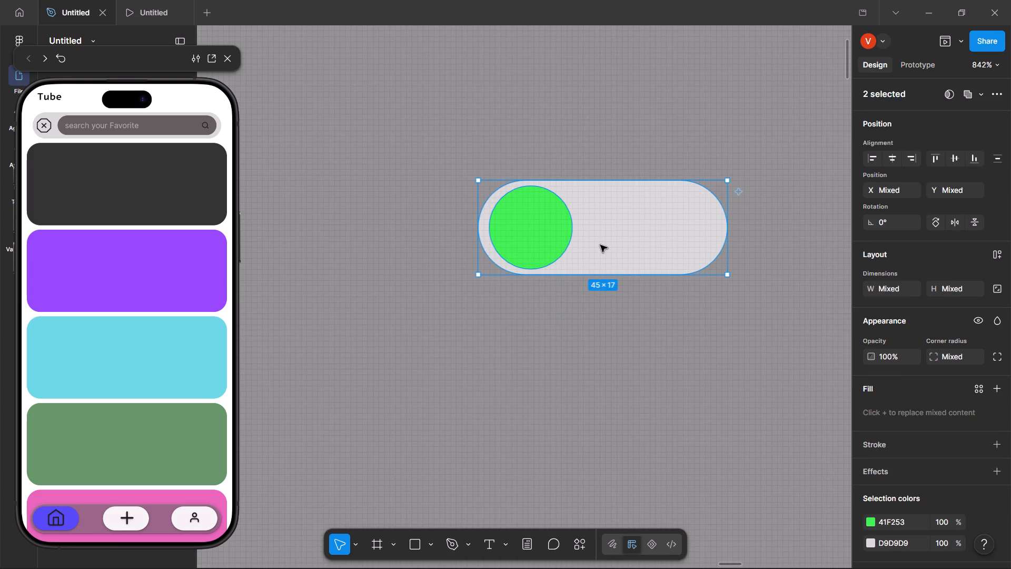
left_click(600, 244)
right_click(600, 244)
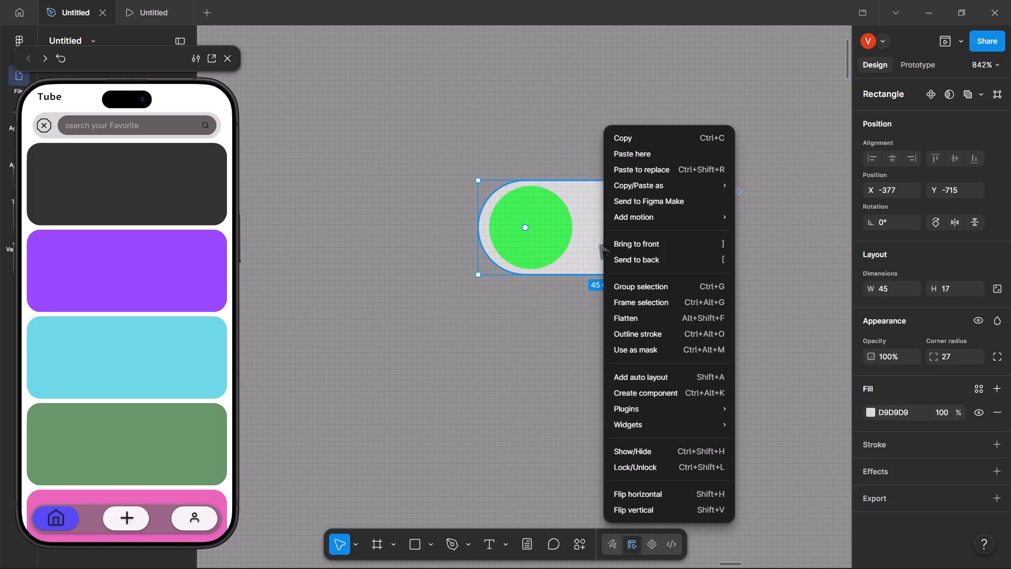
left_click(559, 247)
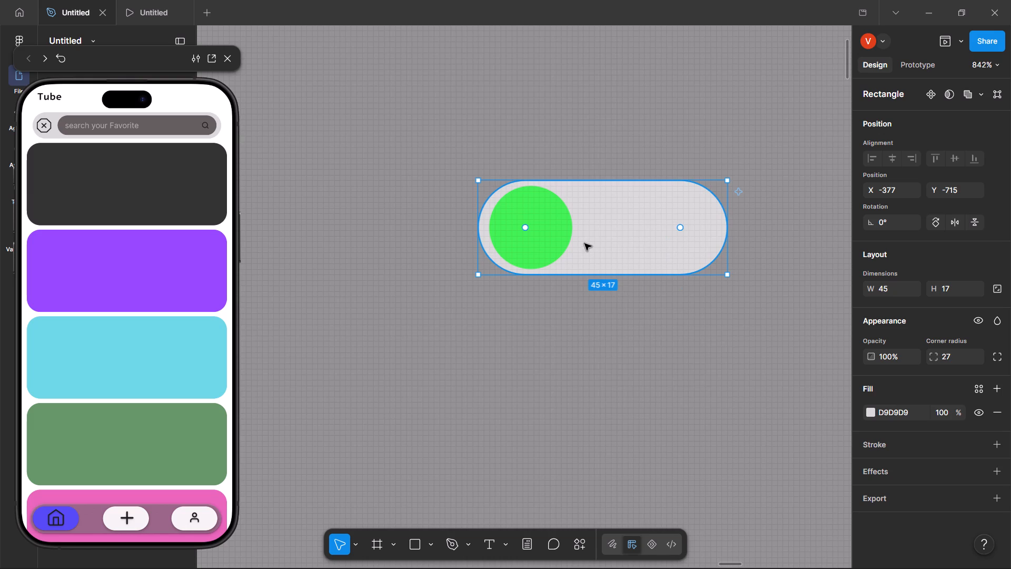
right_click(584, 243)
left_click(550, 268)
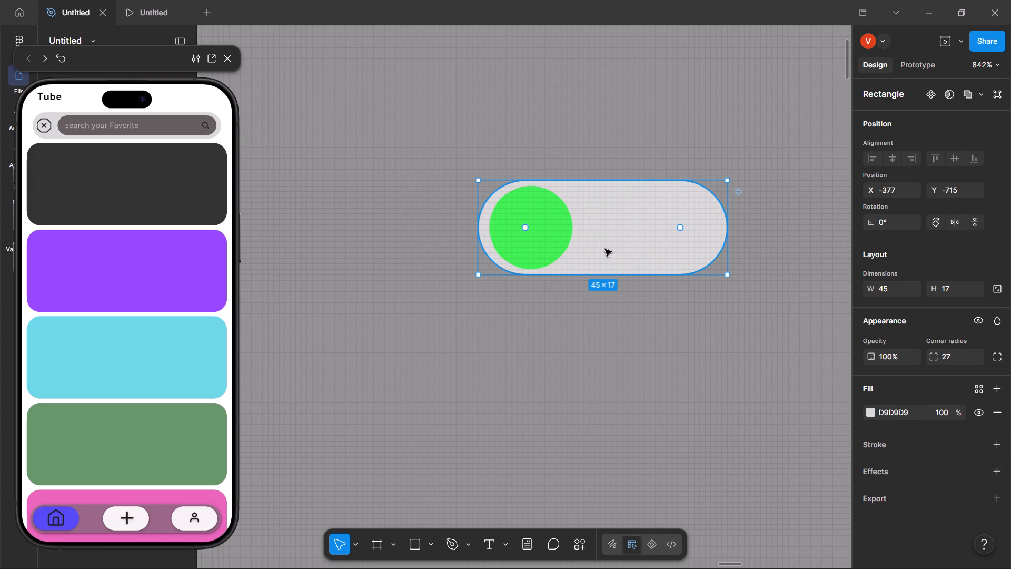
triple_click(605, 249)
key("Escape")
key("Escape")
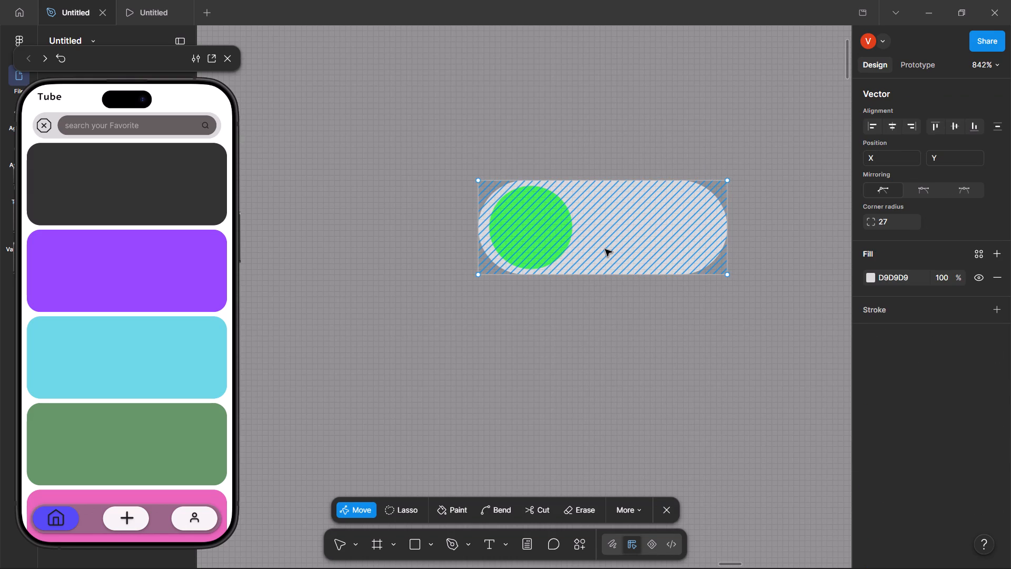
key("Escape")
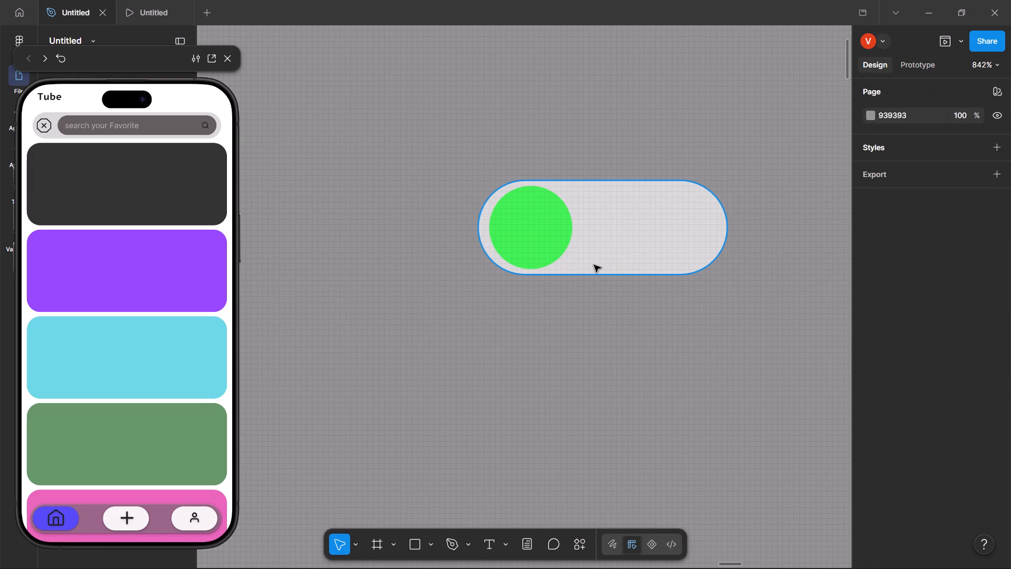
Create a single component from the green knob and the grey track rectangle.
left_click(527, 215, "shift")
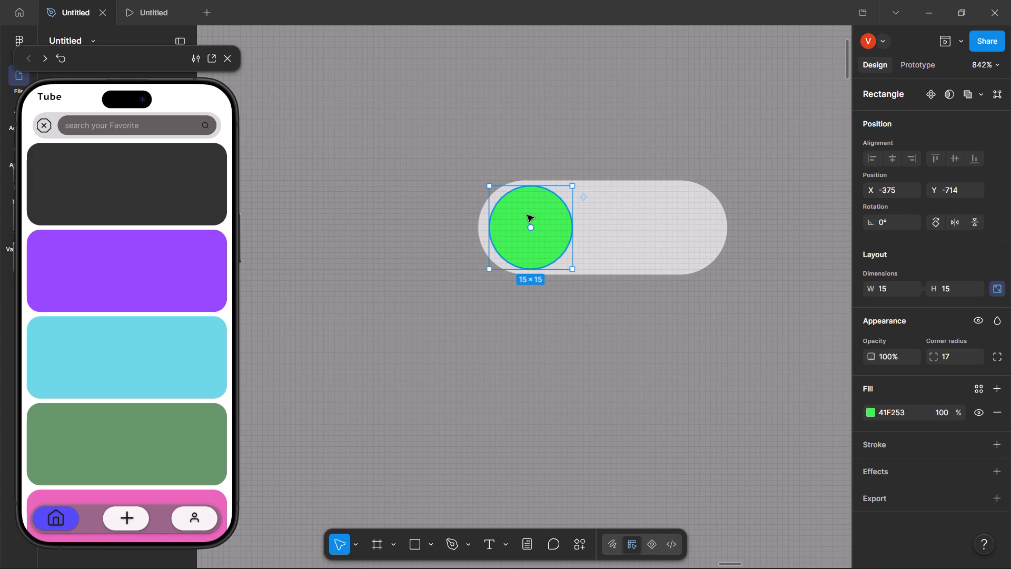
left_click(632, 238, "shift")
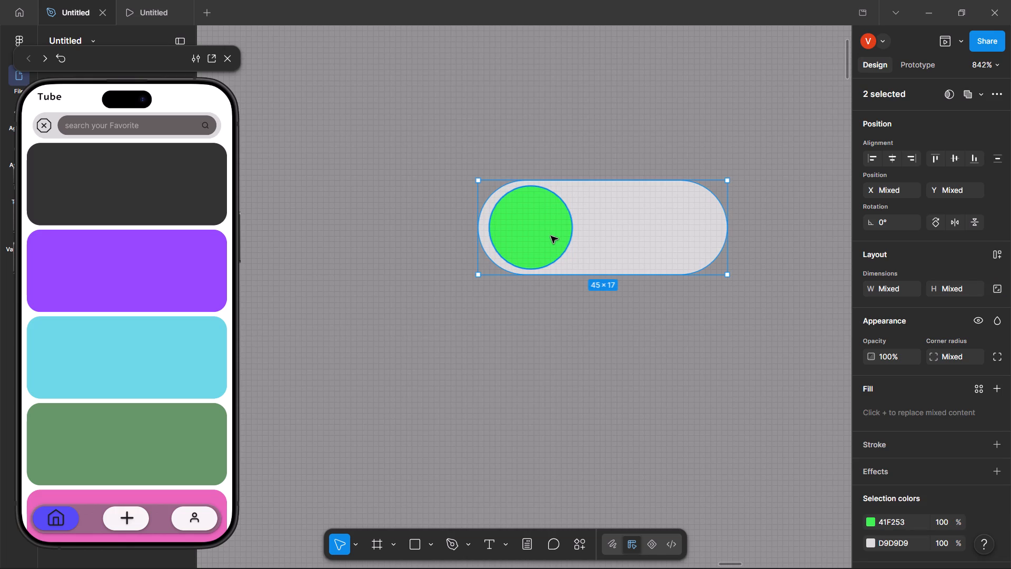
left_click(551, 236, "shift")
left_click(551, 236)
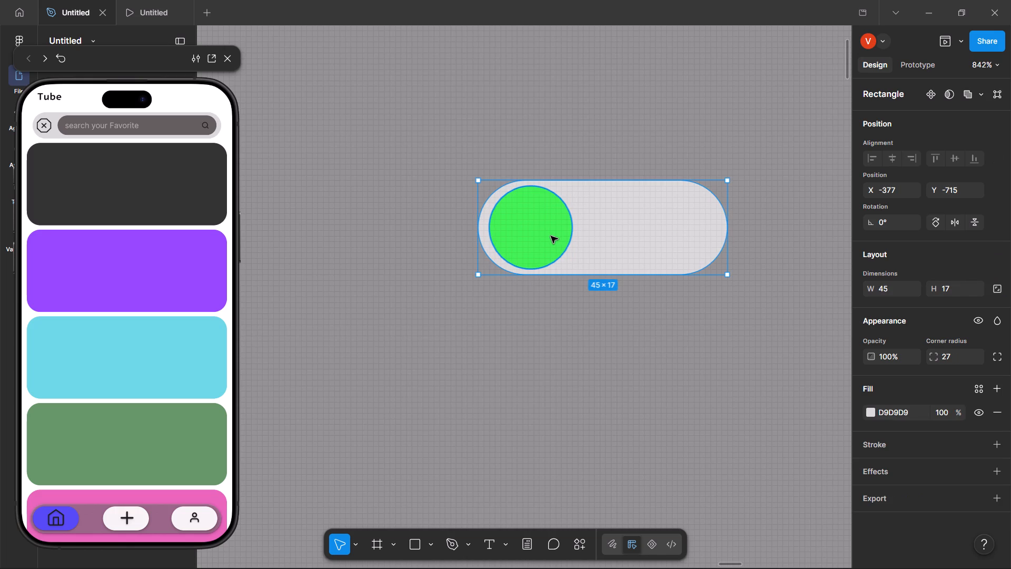
left_click(651, 248, "shift")
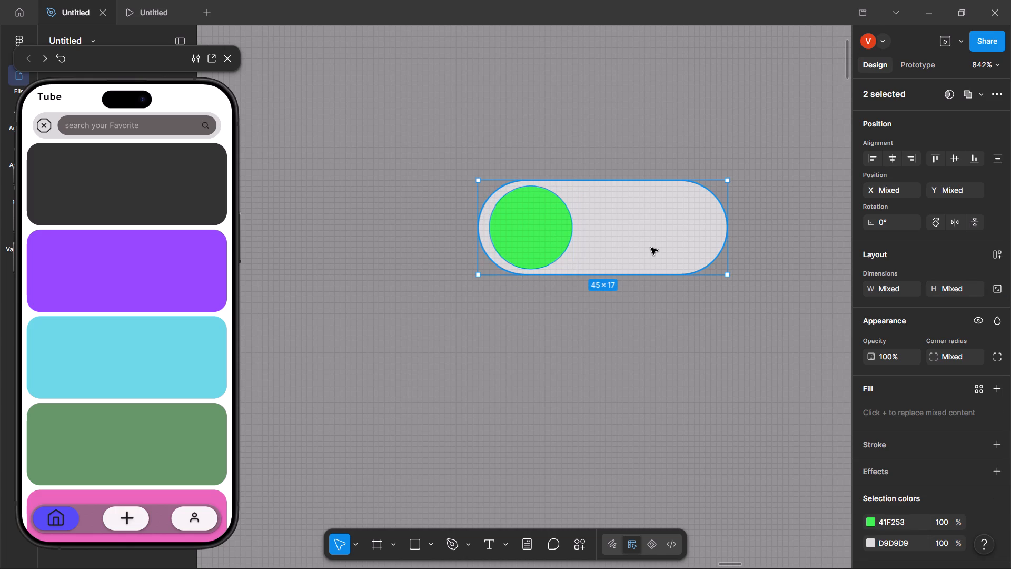
right_click(552, 224)
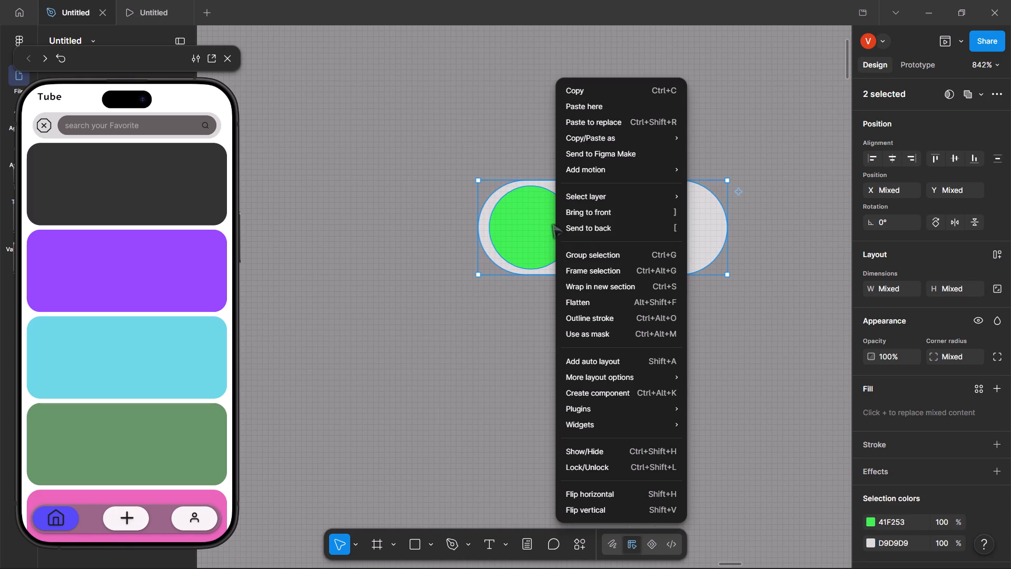
left_click(588, 388)
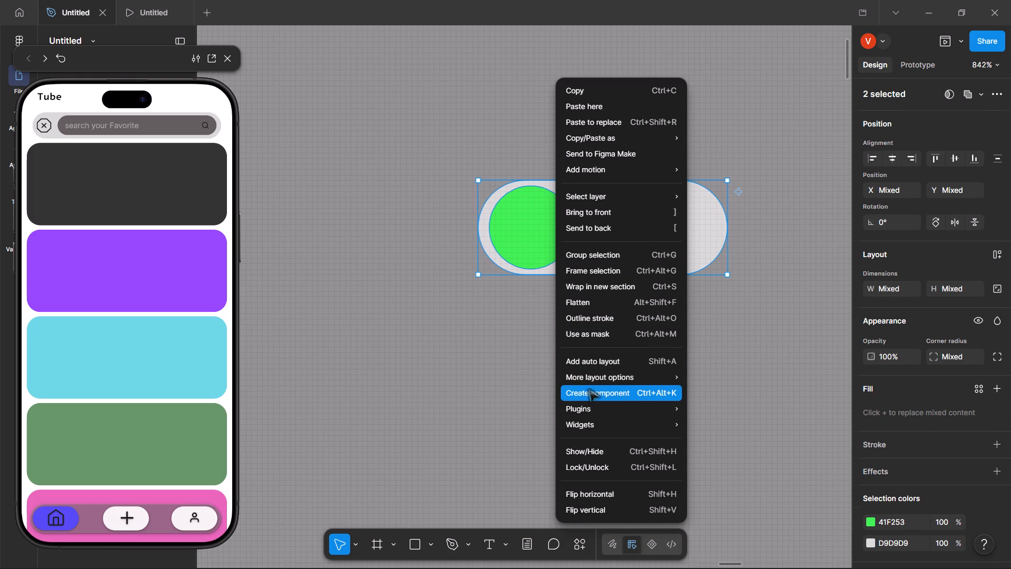
left_click(553, 344)
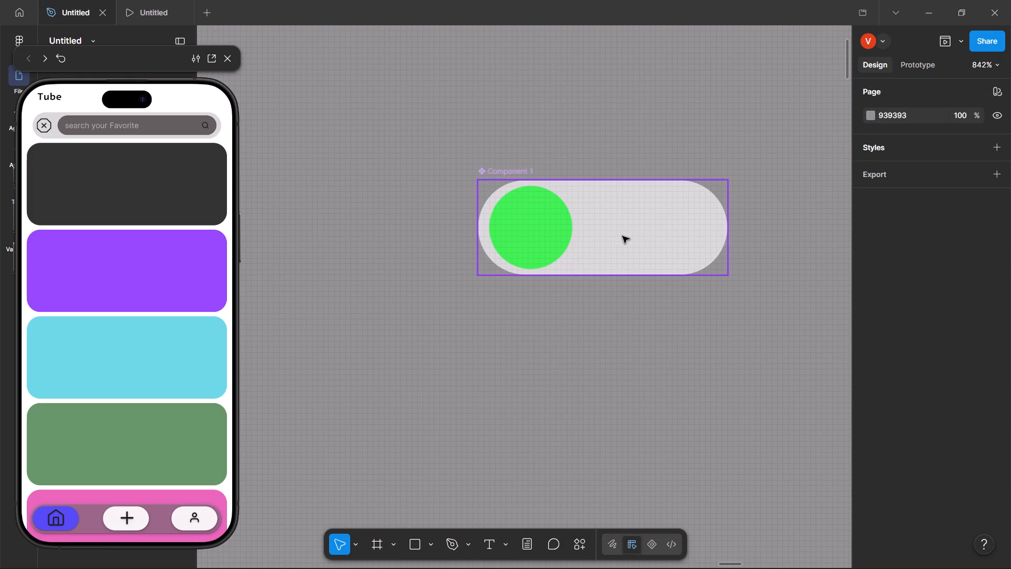
Move the toggle component to X -387, Y -720 and add a second variant to it.
left_click_drag(622, 236, 568, 208)
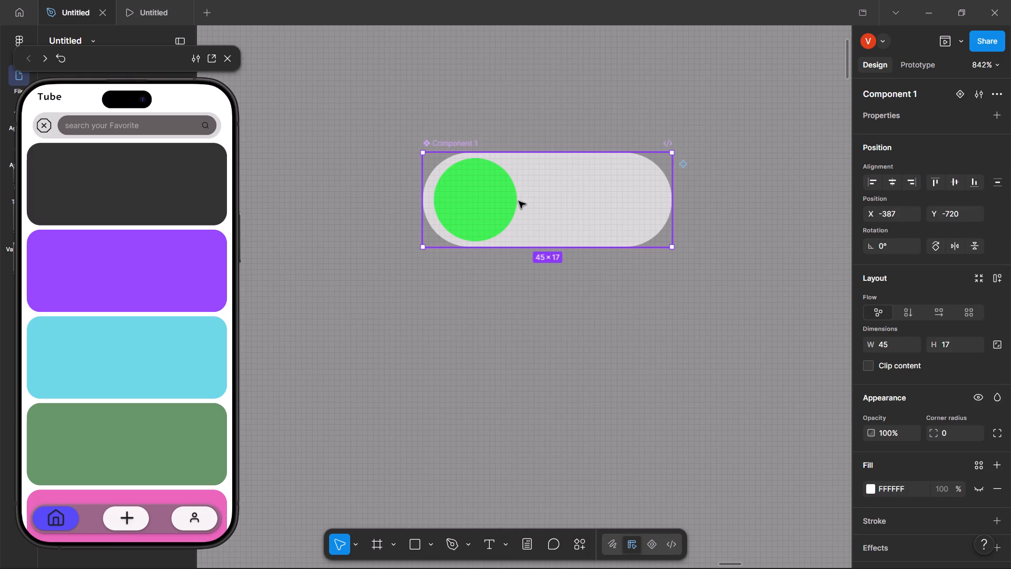
right_click(519, 201)
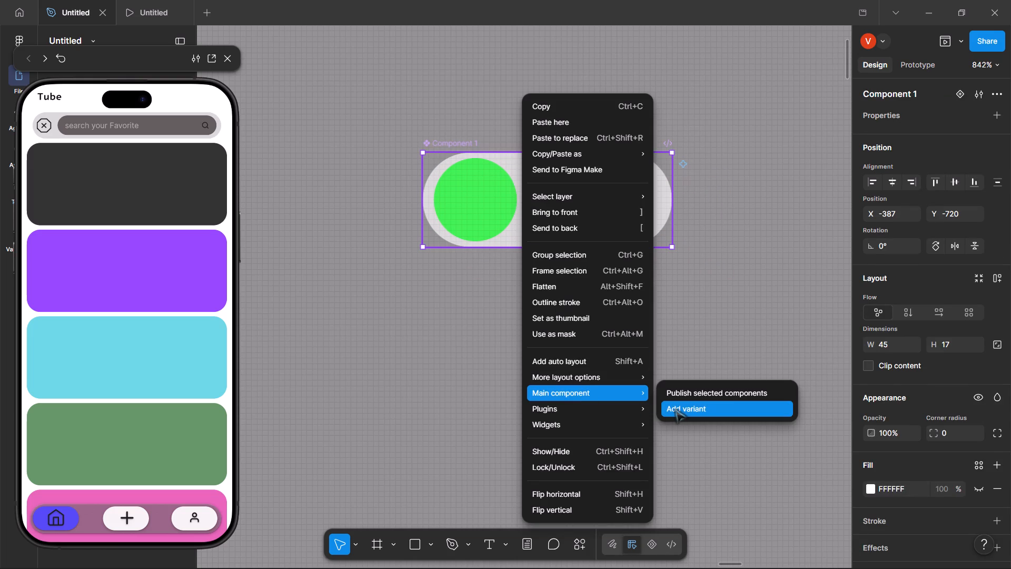
left_click(675, 409)
Change the fill of the knob in Variant2 to the dull grey 7D857E.
left_click(457, 397)
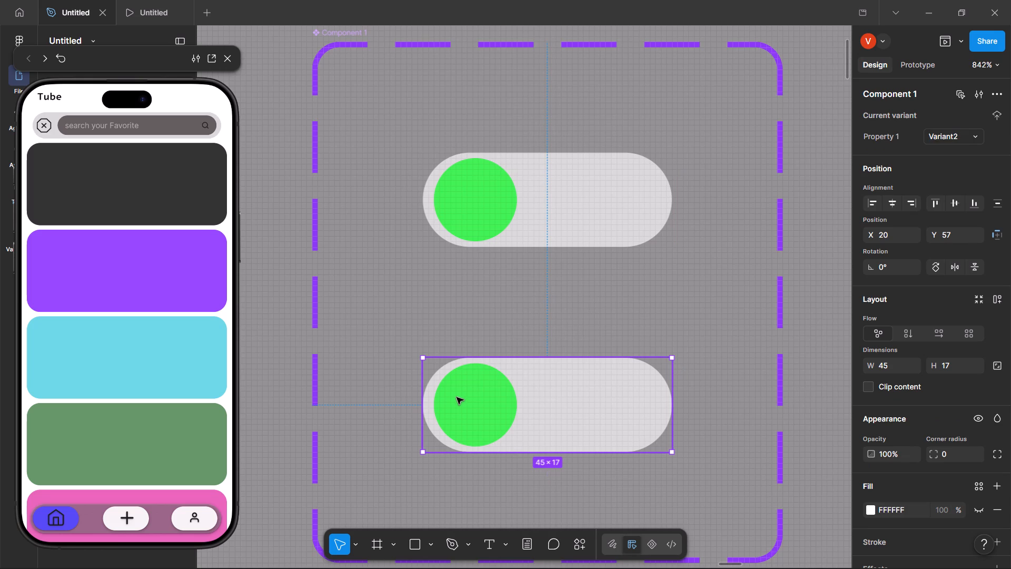
double_click(457, 397)
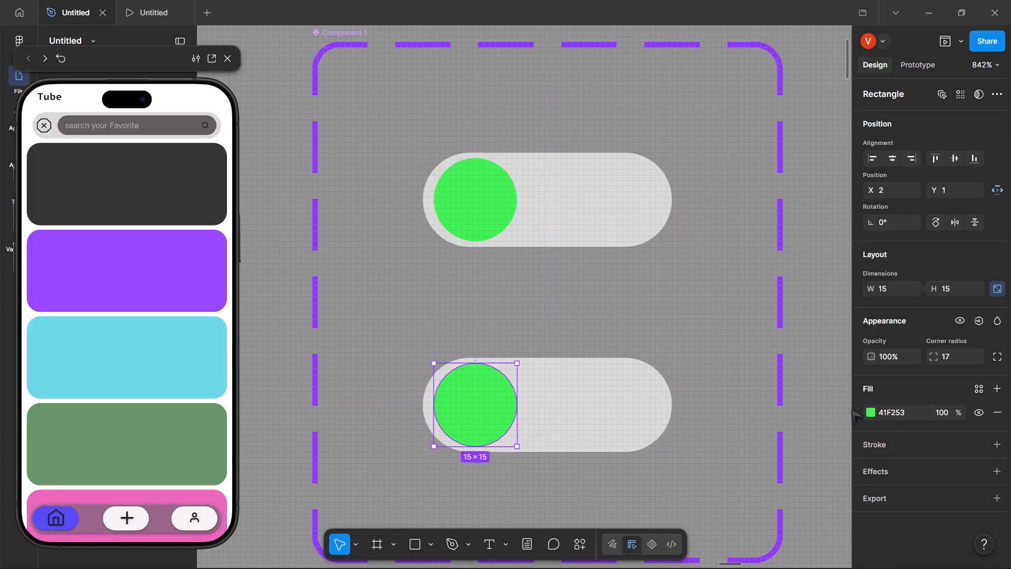
left_click(871, 411)
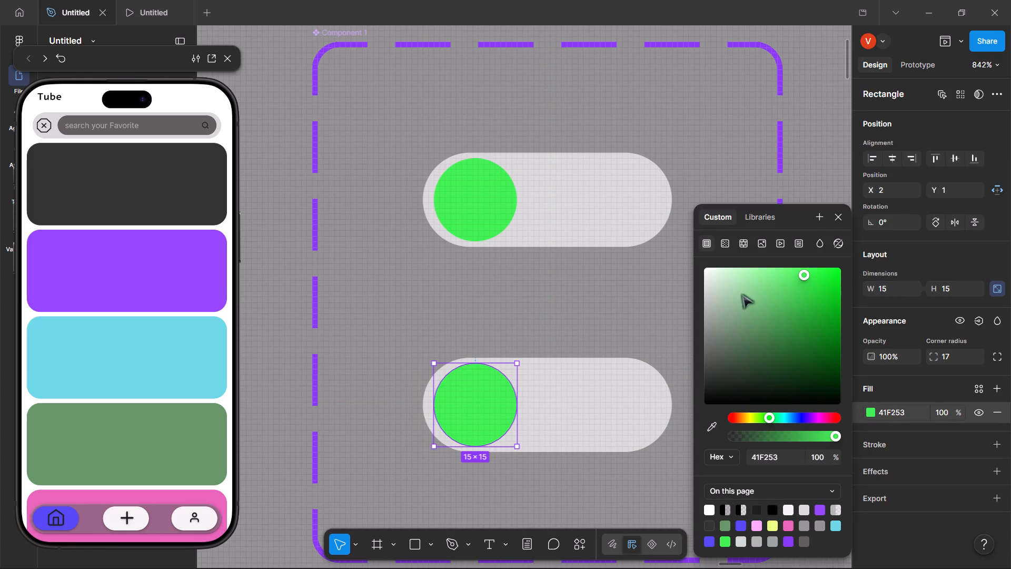
left_click_drag(733, 287, 711, 330)
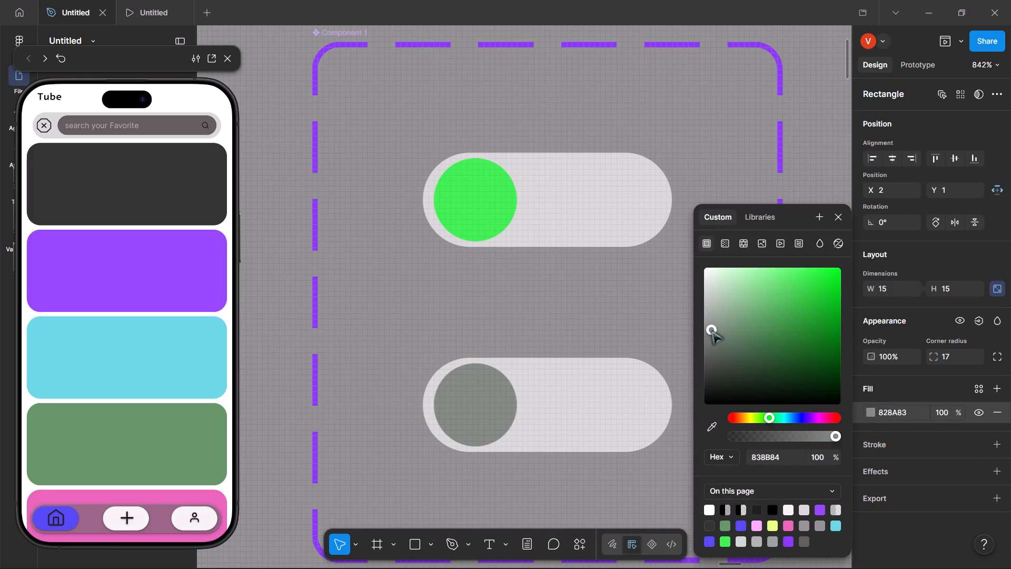
left_click_drag(711, 330, 712, 333)
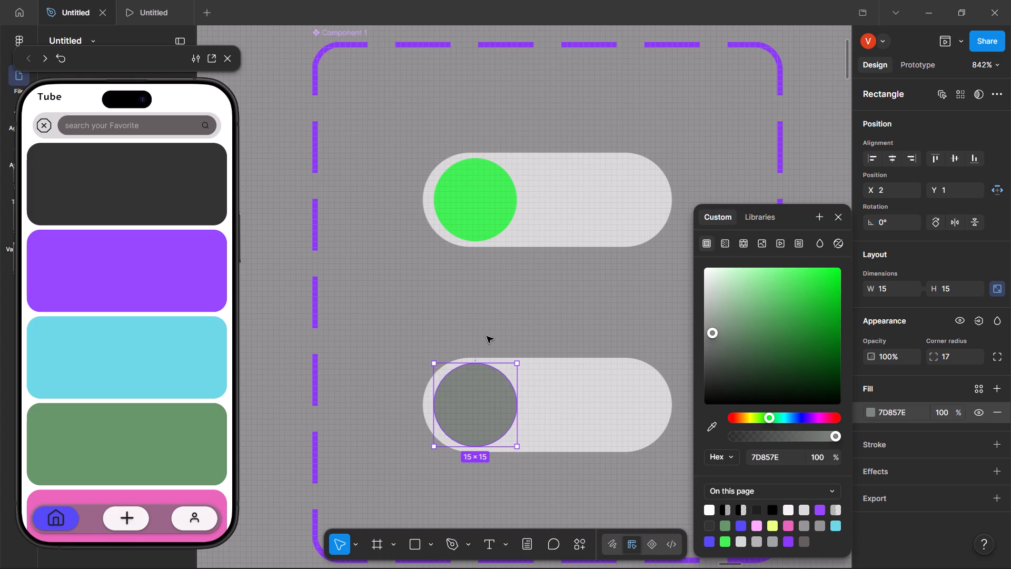
Move the green knob in the Default variant to the right end of its track, leaving a small margin.
scroll(487, 336, "down", 1)
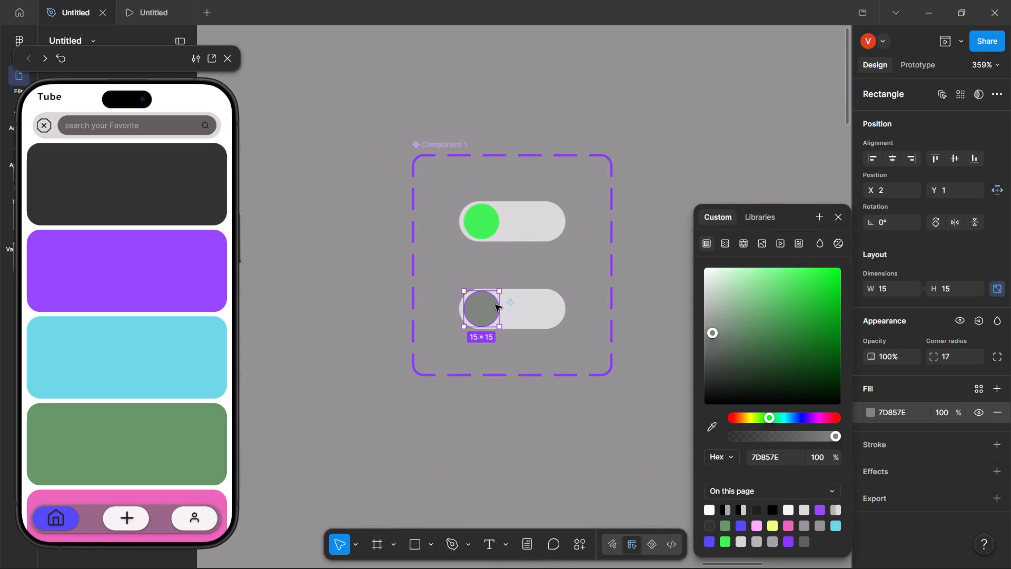
left_click(480, 235)
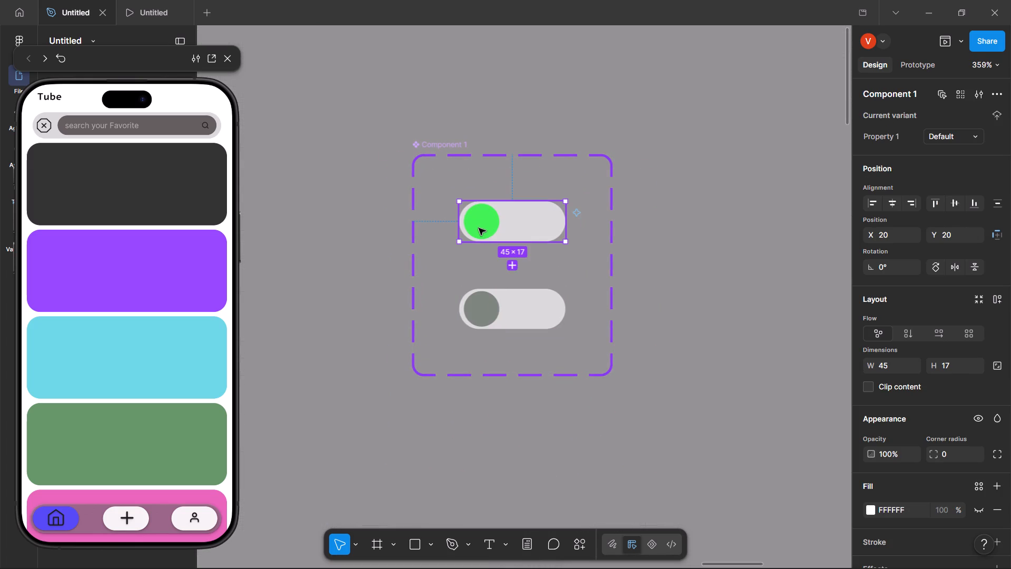
double_click(479, 227)
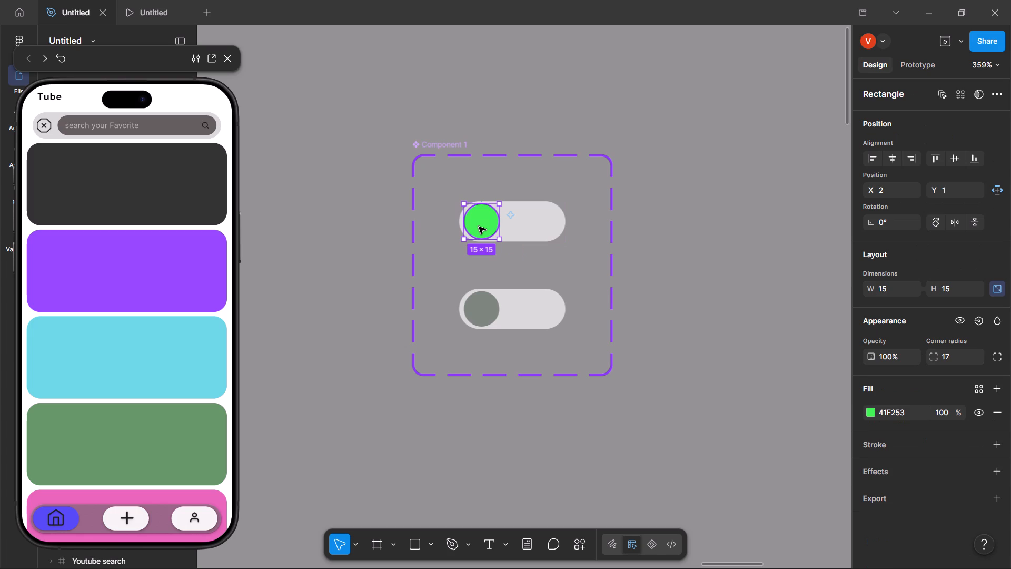
key("Right")
key("Right")
key("Right")
key("Right")
key("Right")
key("Right")
key("Right")
key("Right")
key("Right")
key("Right")
key("Right")
key("Right")
key("Right")
key("Right")
key("Right")
key("Right")
key("Right")
key("Right")
key("Right")
key("Right")
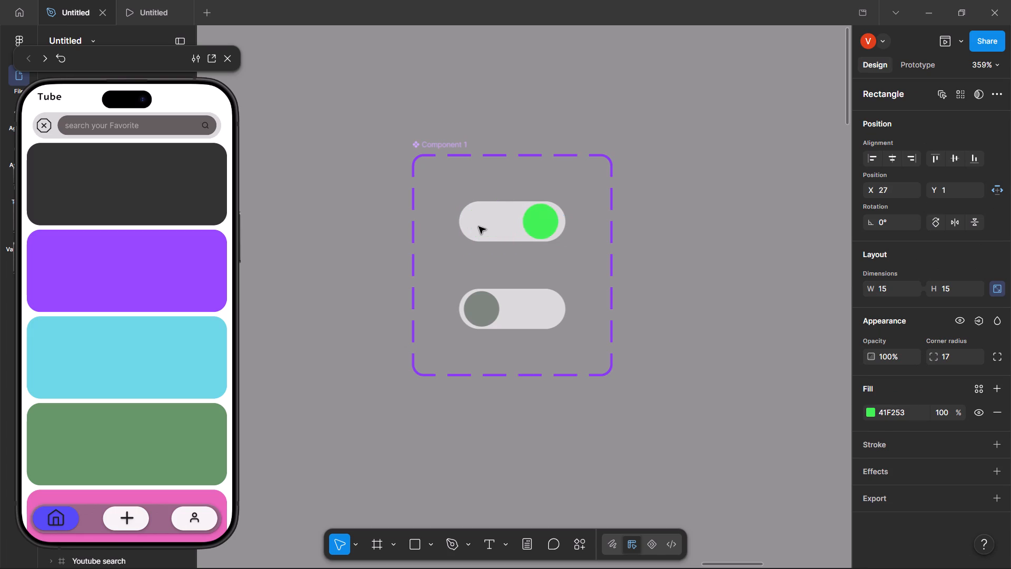
key("Right")
key("Right")
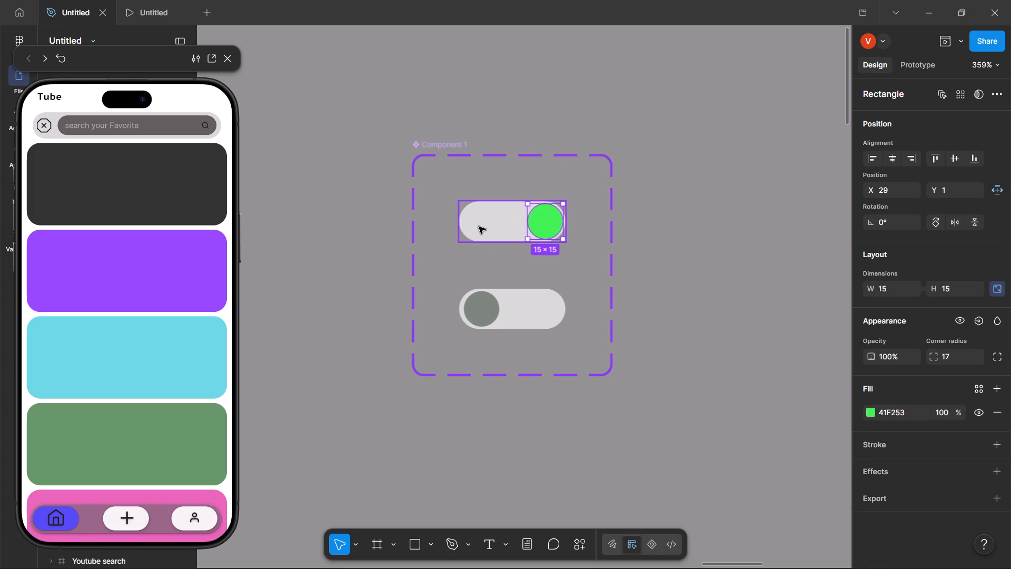
key("Left")
Add a prototype interaction from the Default variant to Variant2: on tap, change to Variant2 with Instant animation.
left_click(479, 227)
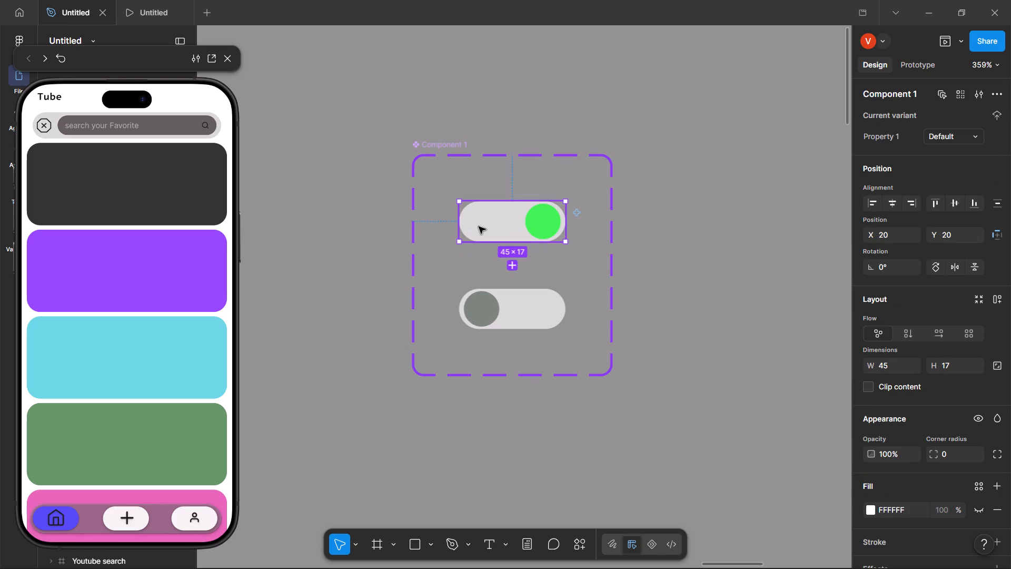
left_click(532, 307)
left_click(490, 232)
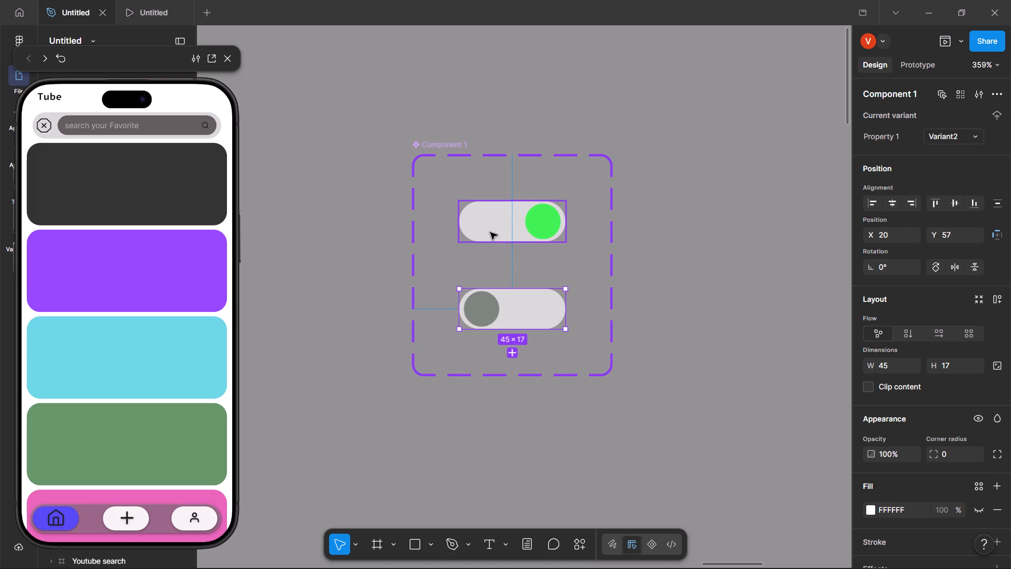
left_click(906, 61)
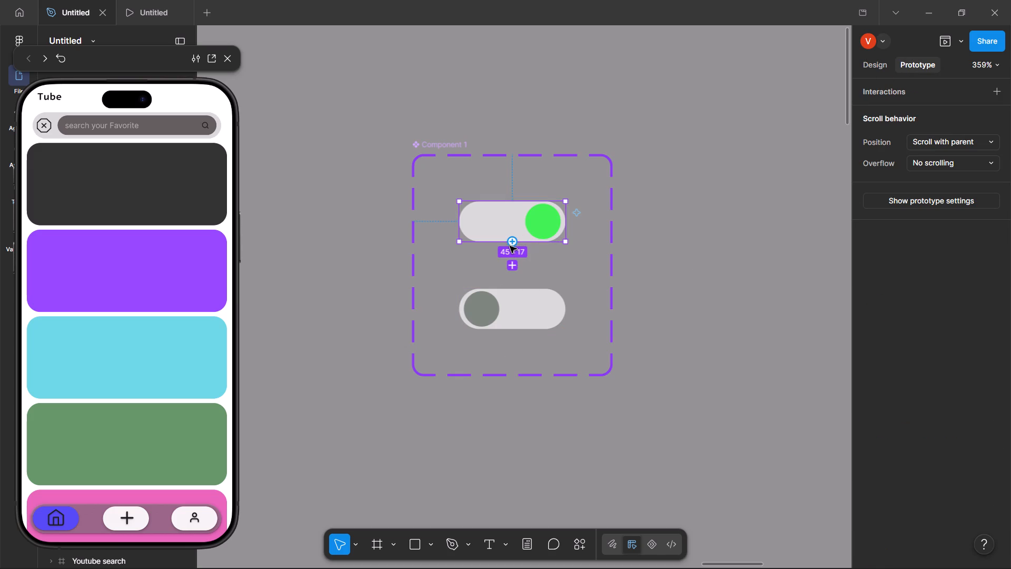
left_click_drag(513, 241, 523, 289)
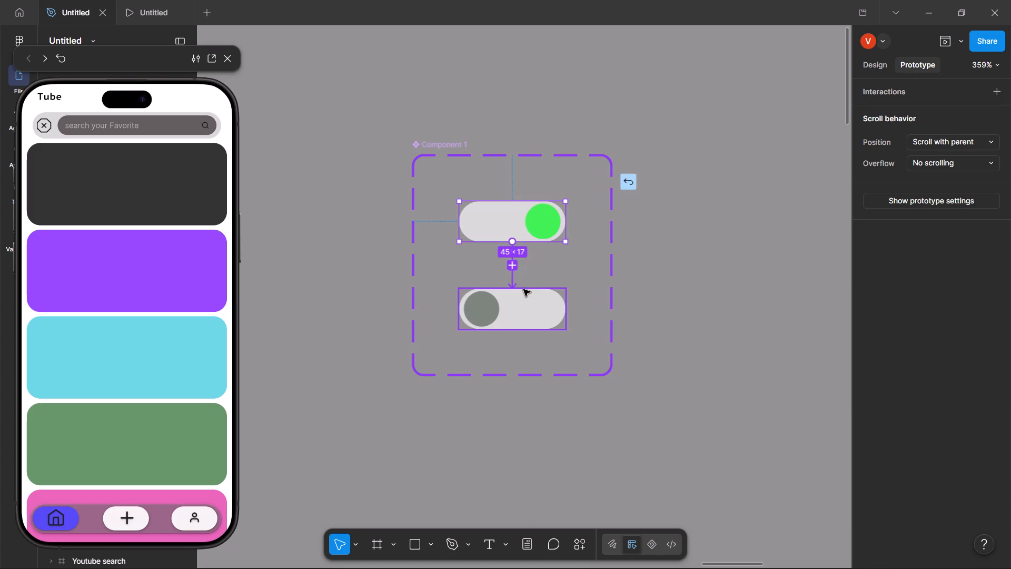
left_click_drag(523, 289, 521, 296)
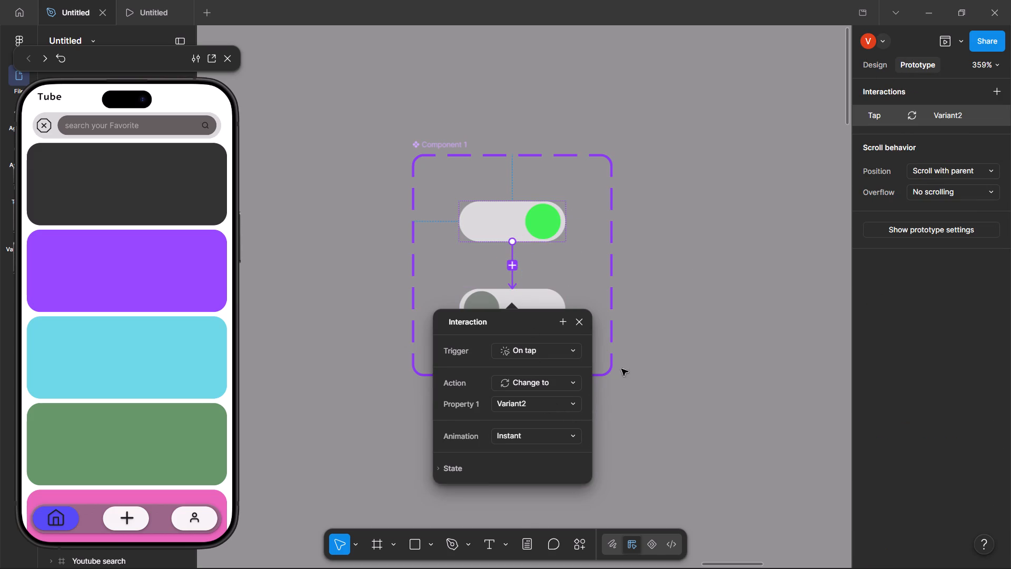
left_click(727, 371)
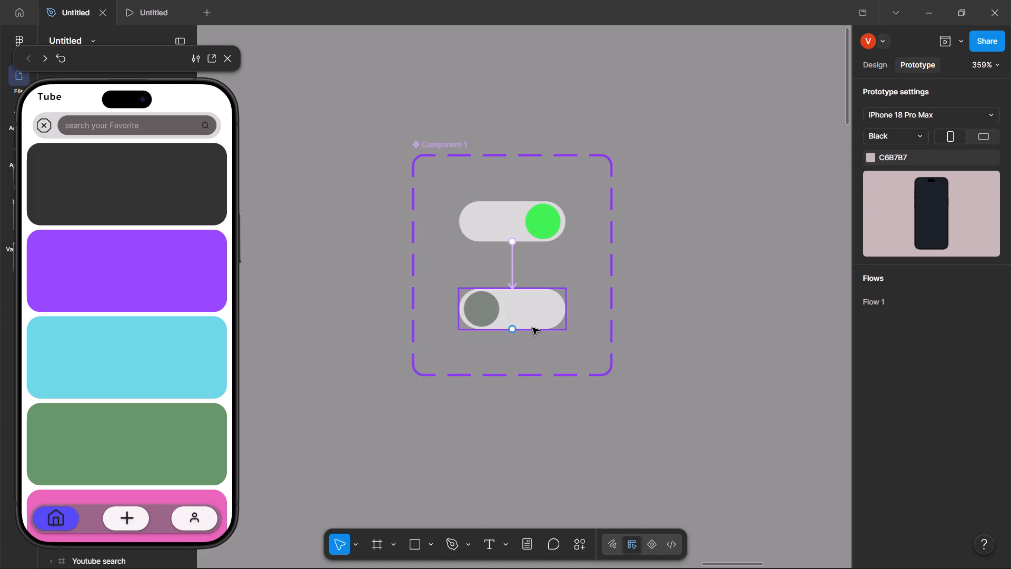
Add the return interaction from Variant2 to the Default variant: on tap, change to Default with Instant animation.
left_click(532, 328)
left_click_drag(522, 289, 524, 268)
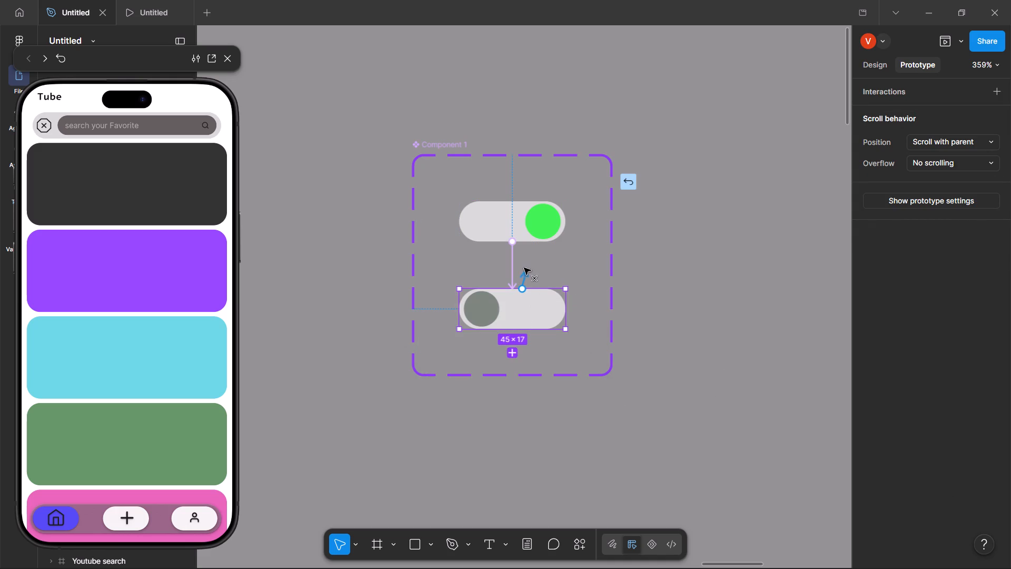
left_click_drag(524, 268, 524, 204)
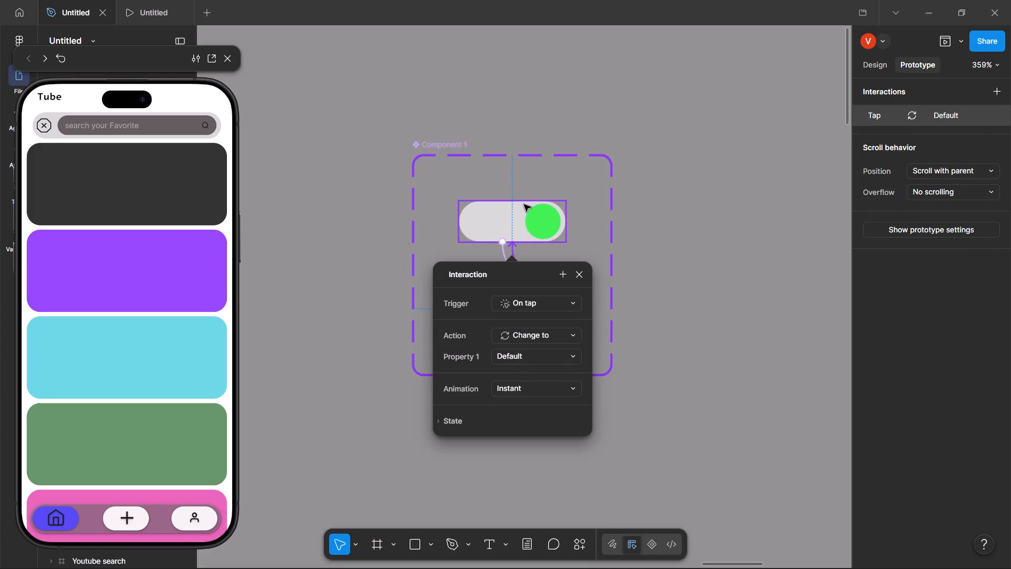
left_click(671, 269)
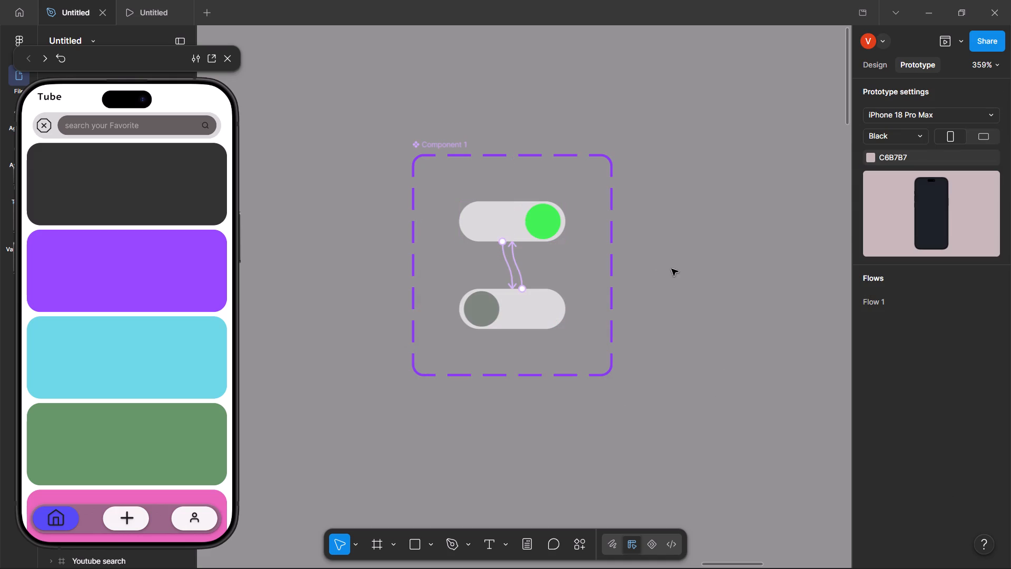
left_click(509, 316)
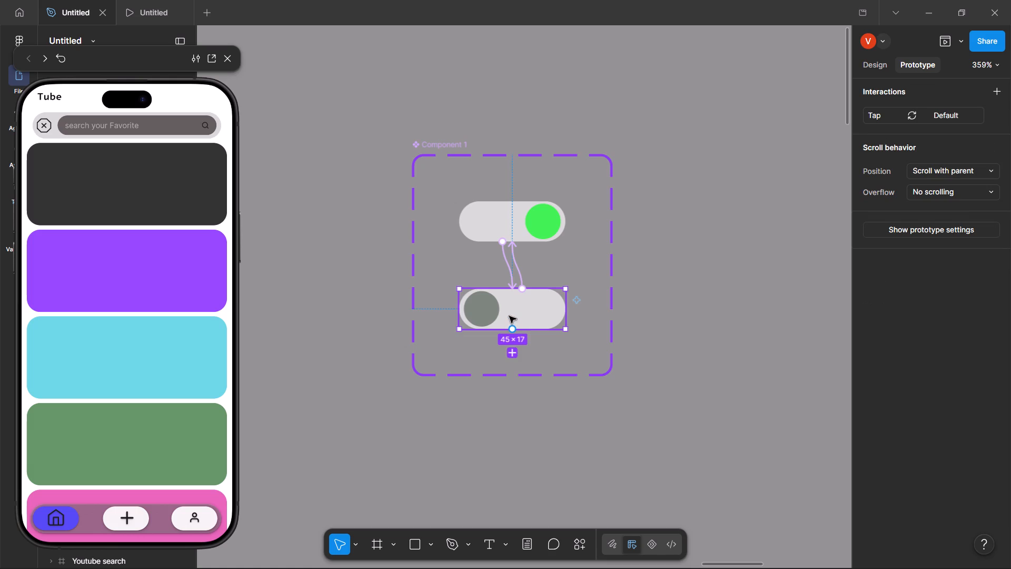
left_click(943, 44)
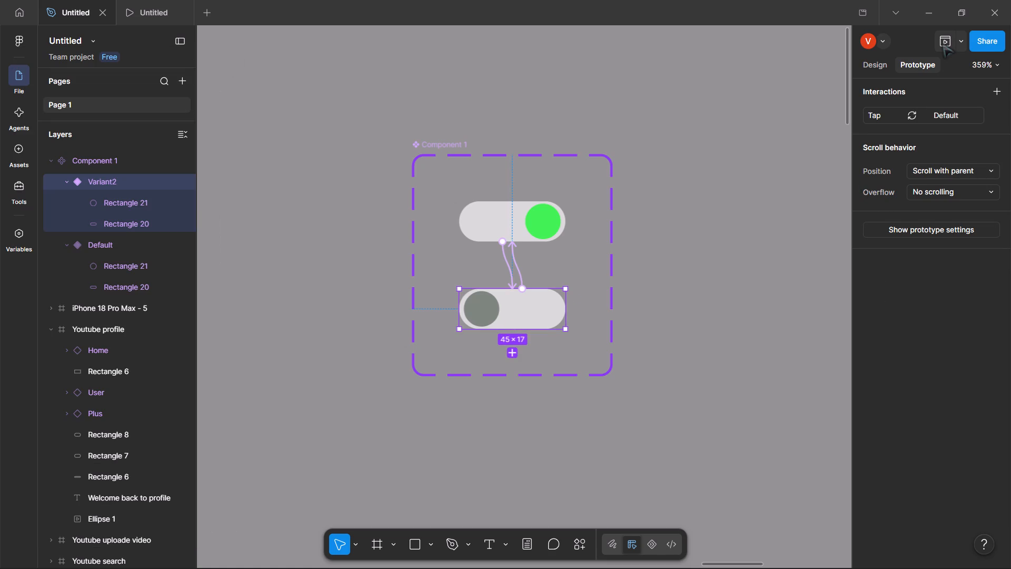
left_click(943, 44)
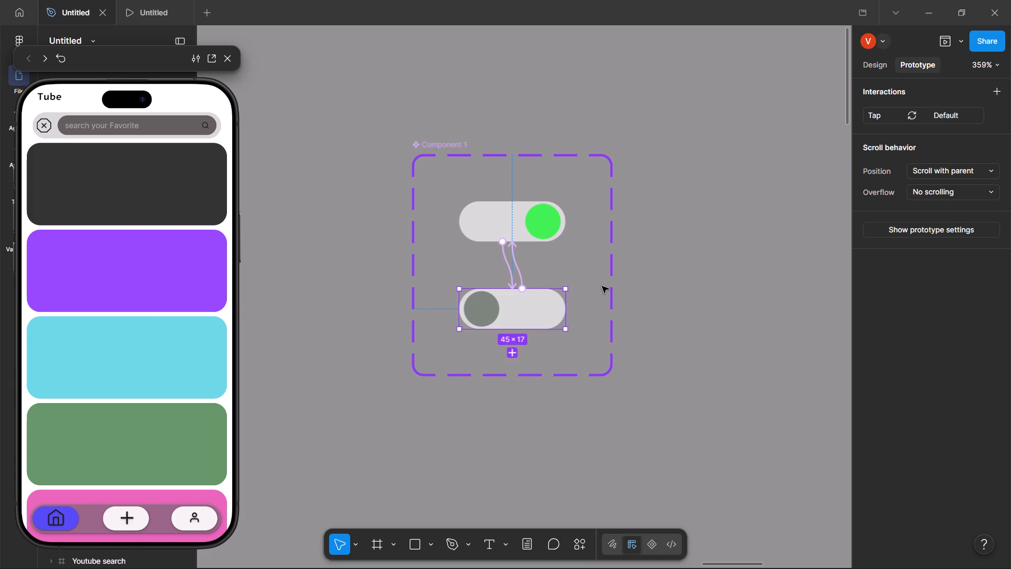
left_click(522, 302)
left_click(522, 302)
Search the assets for "compo" and place an instance of the Component 1 toggle on the canvas beside the component set.
left_click_drag(126, 63, 227, 19)
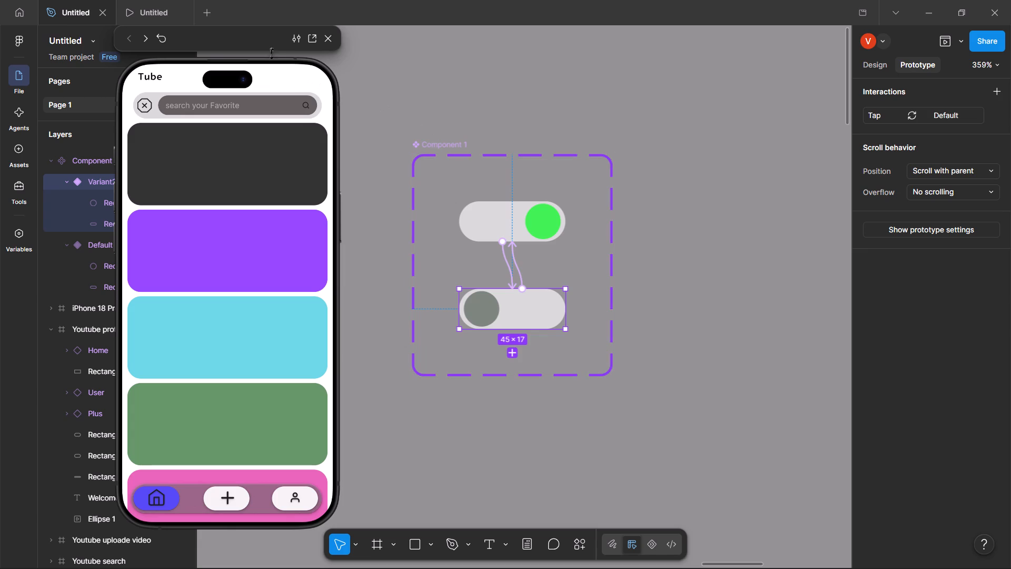
left_click_drag(264, 42, 504, 3)
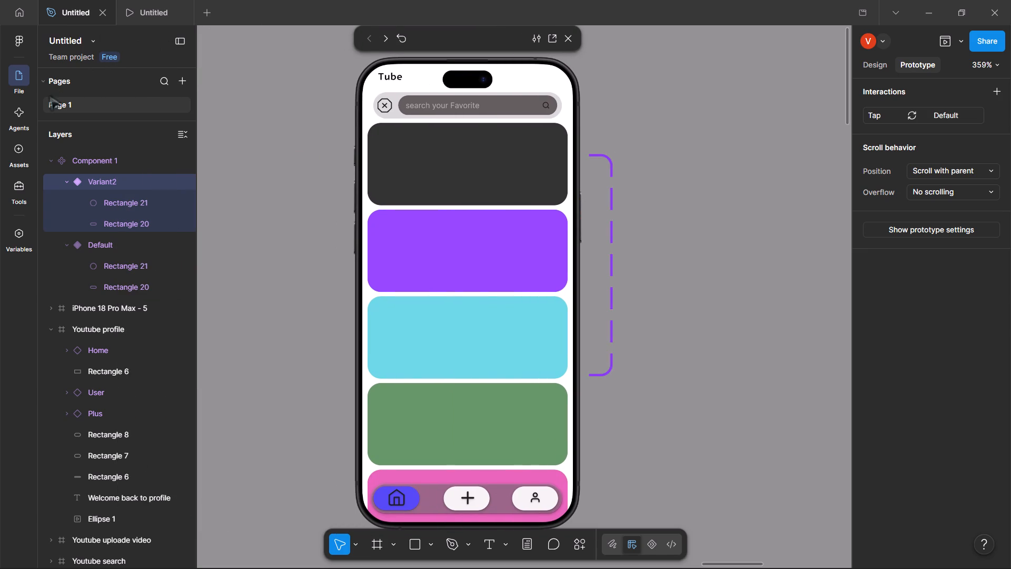
left_click(11, 154)
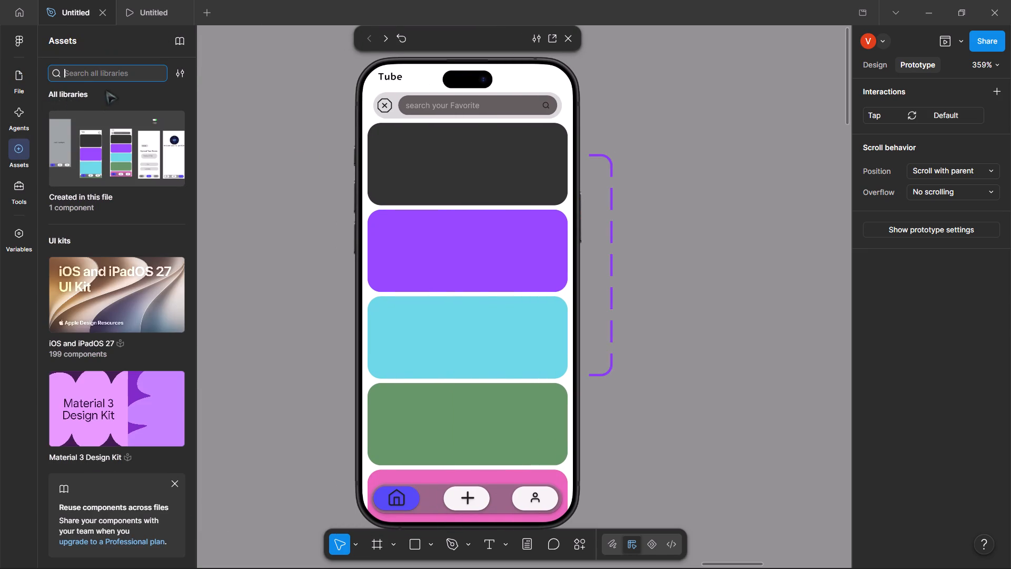
scroll(87, 135, "down", 4)
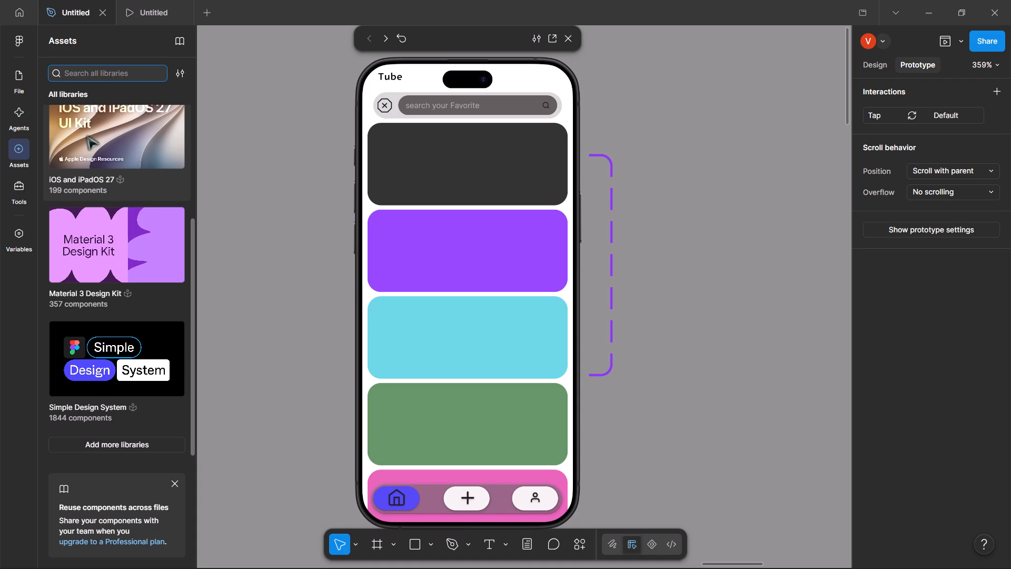
scroll(87, 135, "down", 2)
scroll(87, 135, "up", 5)
scroll(87, 135, "left", 1)
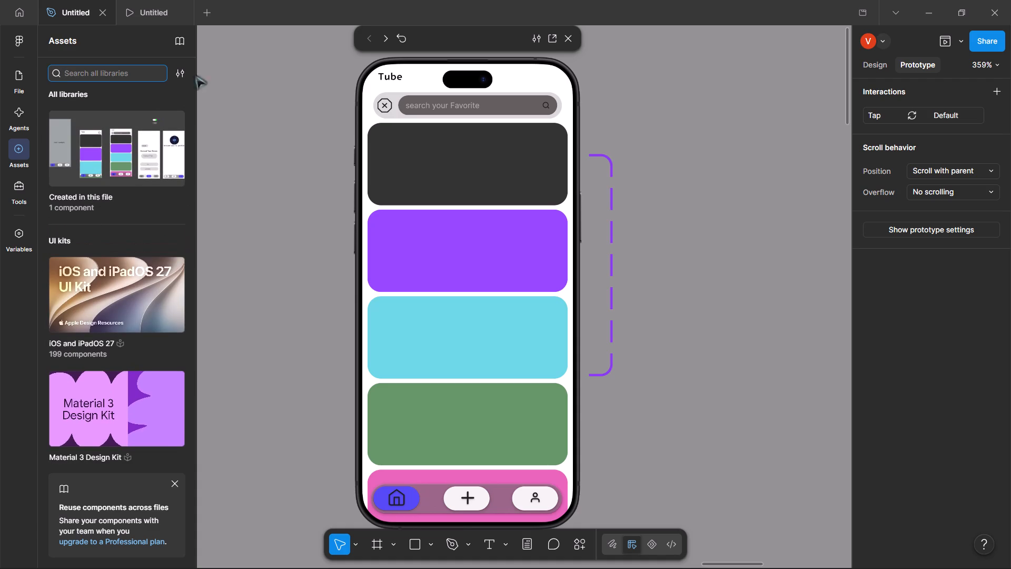
type("com")
type("po")
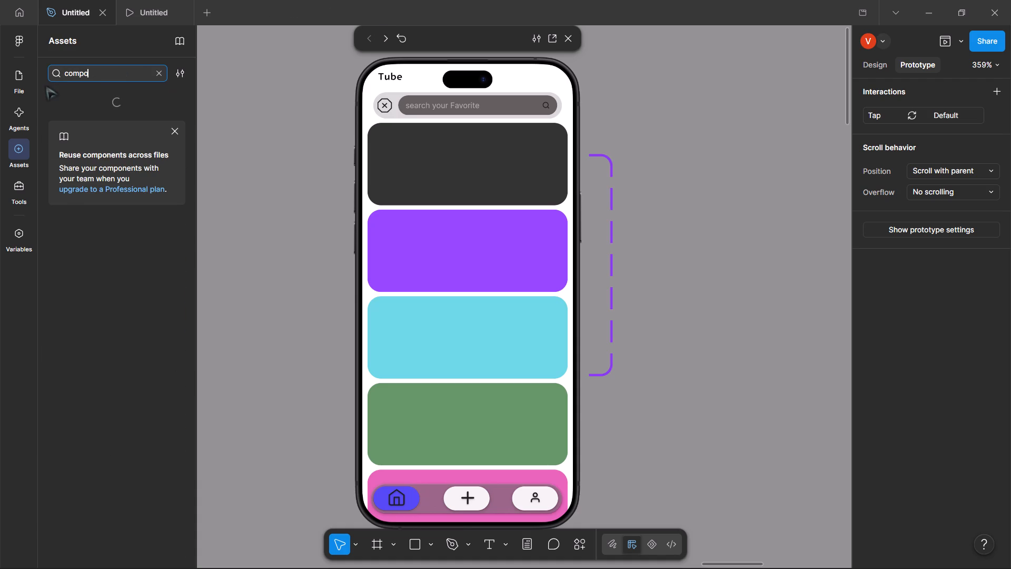
scroll(46, 85, "right", 1)
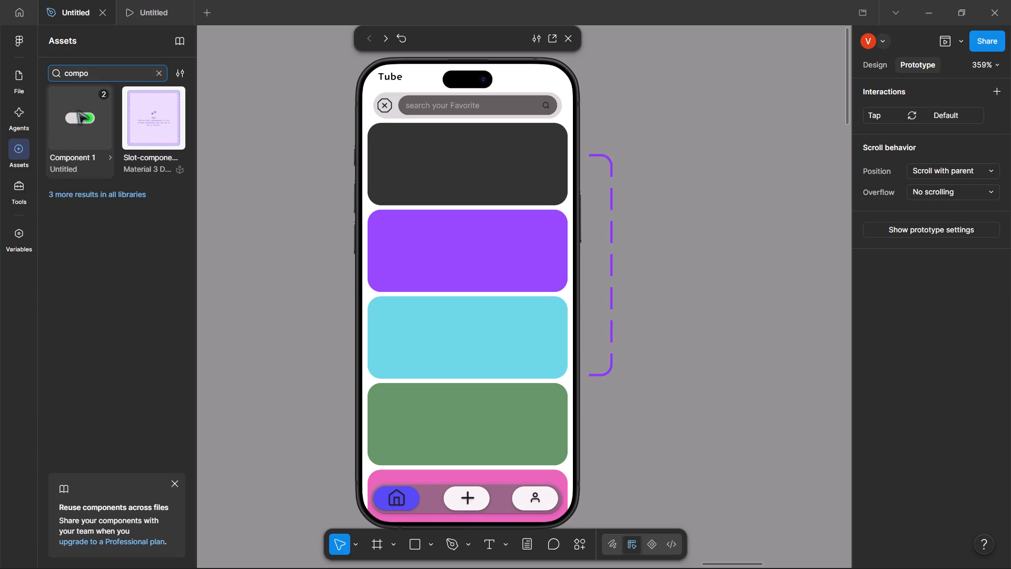
left_click_drag(77, 110, 276, 229)
scroll(90, 115, "right", 1)
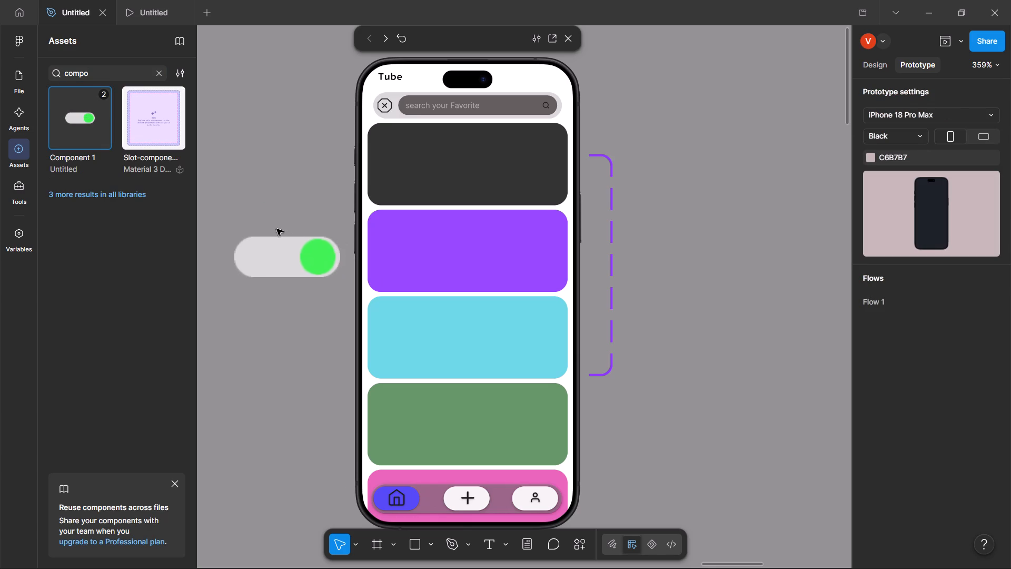
scroll(276, 229, "right", 1)
left_click_drag(276, 229, 386, 382)
scroll(281, 233, "up", 1)
left_click(284, 246)
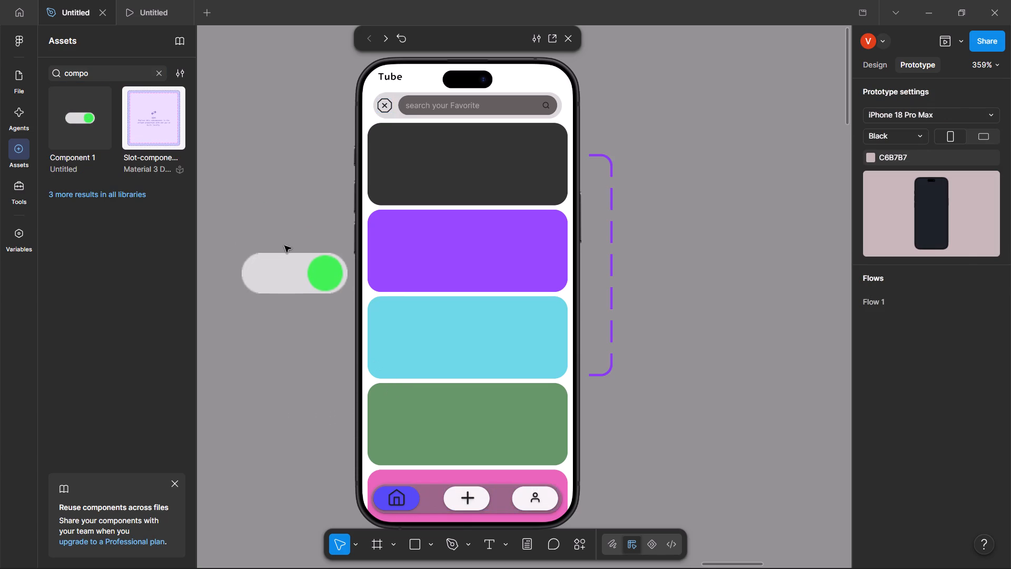
With the profile screen open in the preview, move the toggle instance into the Youtube profile frame's upper-left area at about X 39, Y 39.
left_click(528, 495)
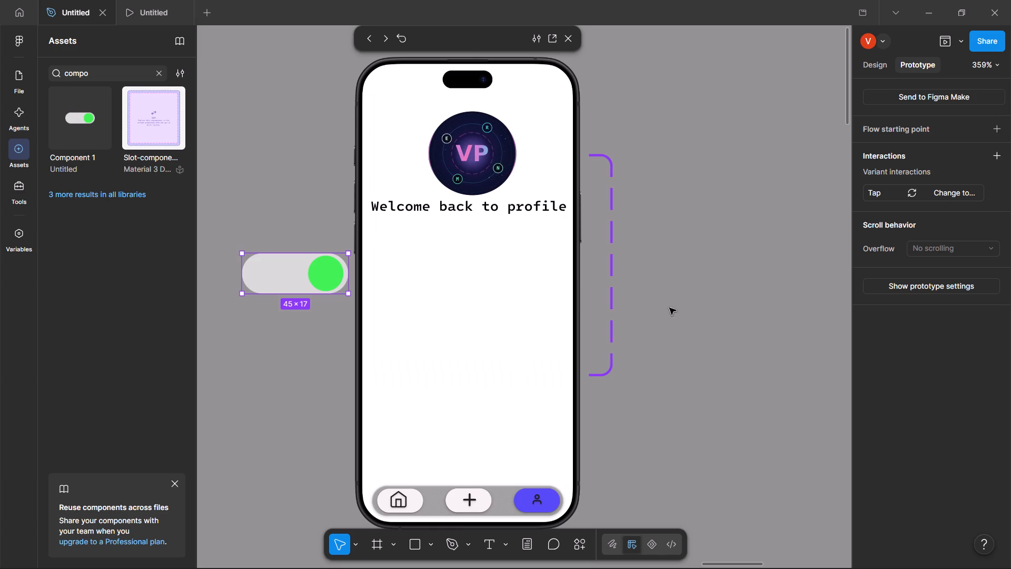
left_click_drag(453, 36, 931, 110)
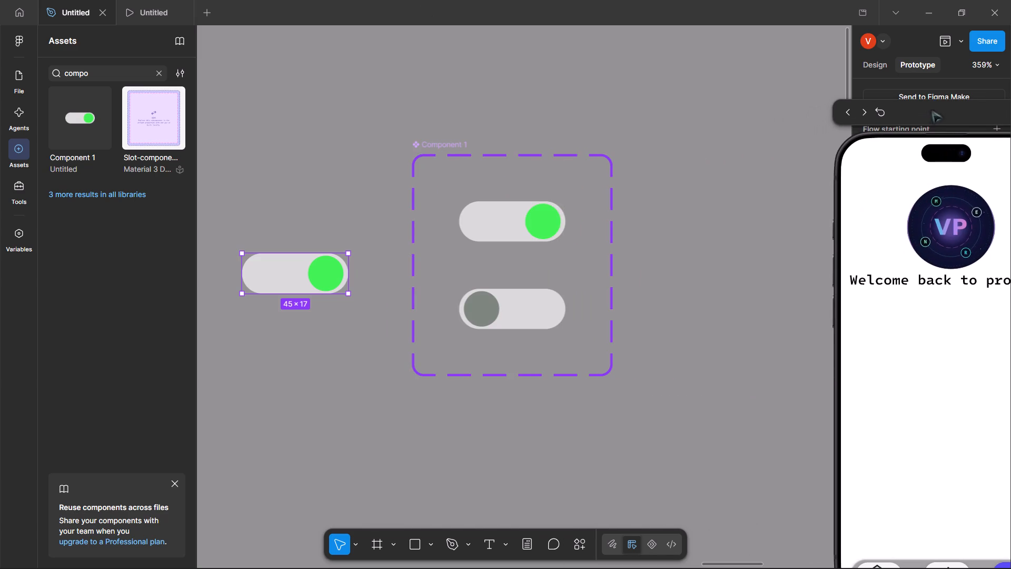
scroll(605, 181, "down", 3)
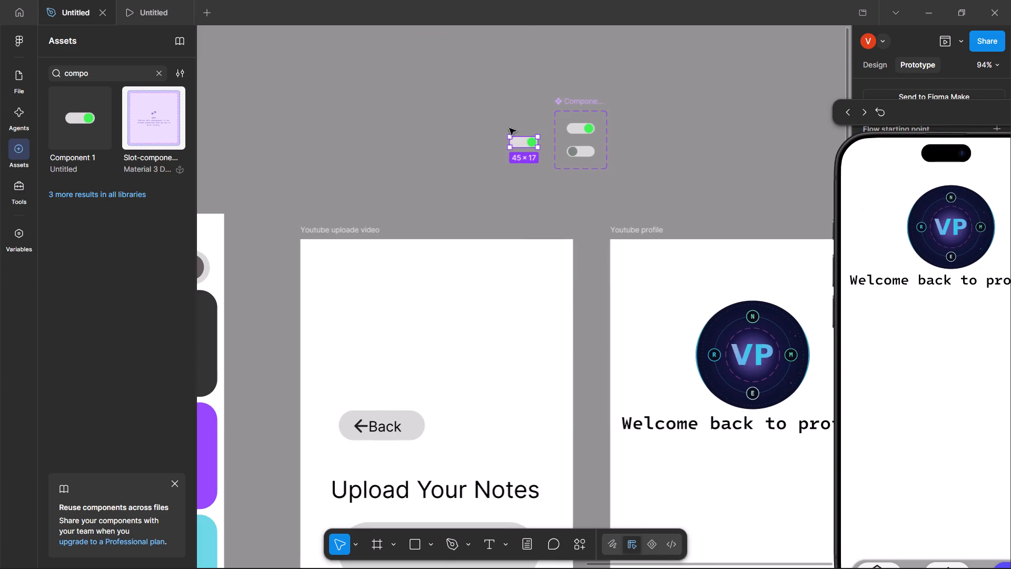
left_click(520, 146)
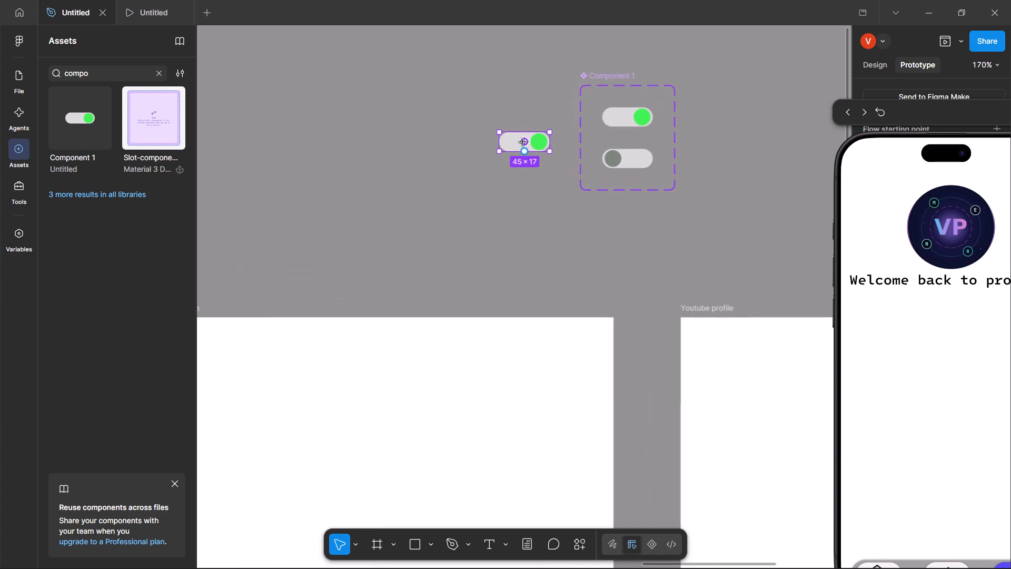
left_click_drag(513, 139, 695, 338)
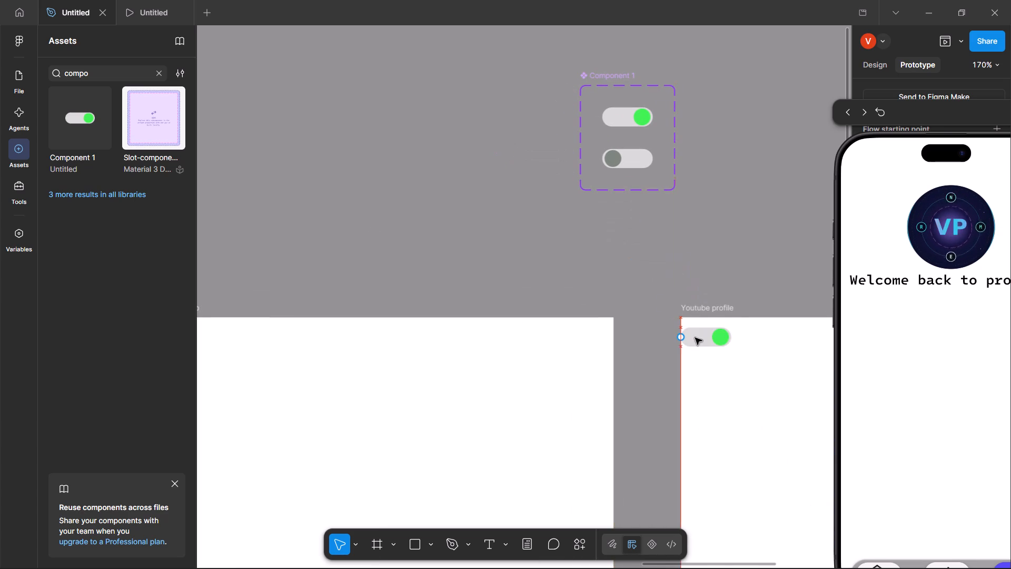
left_click_drag(695, 338, 745, 478)
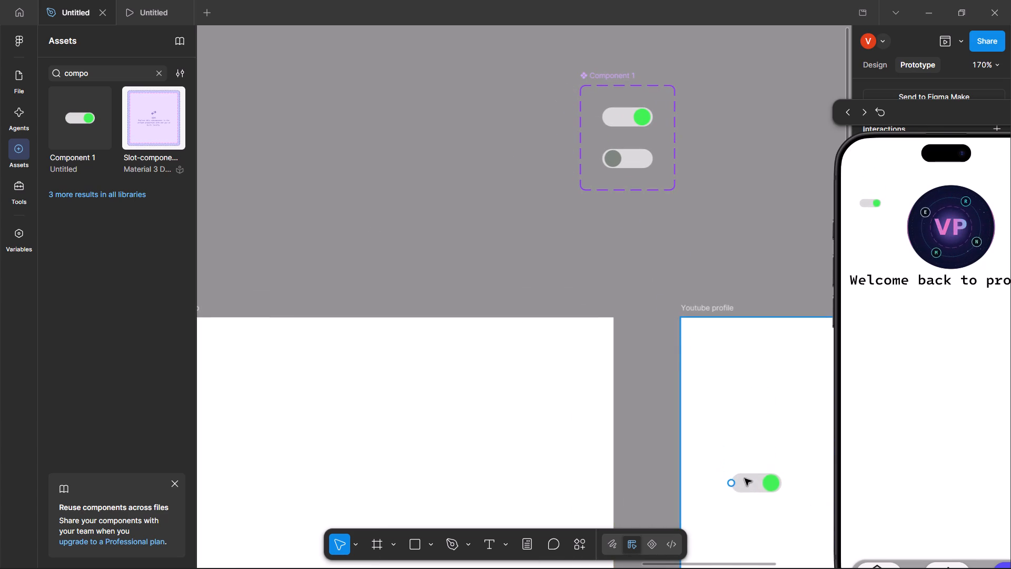
left_click_drag(745, 478, 743, 413)
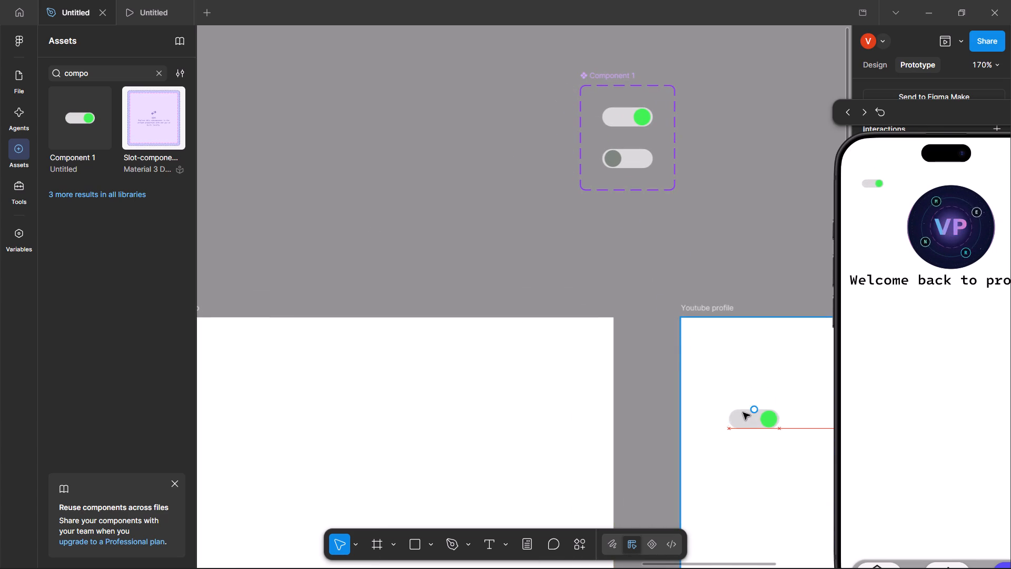
left_click_drag(743, 413, 739, 368)
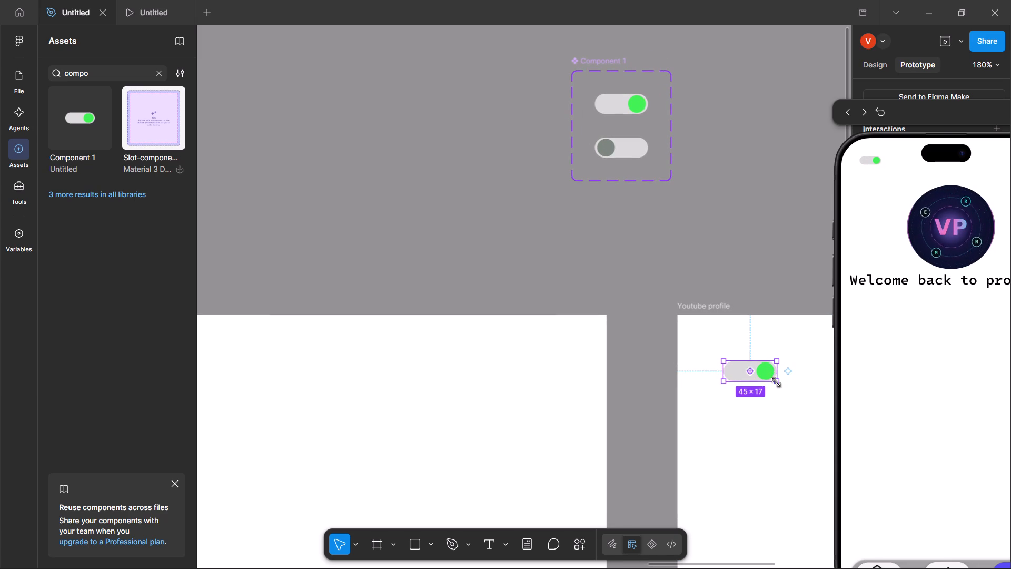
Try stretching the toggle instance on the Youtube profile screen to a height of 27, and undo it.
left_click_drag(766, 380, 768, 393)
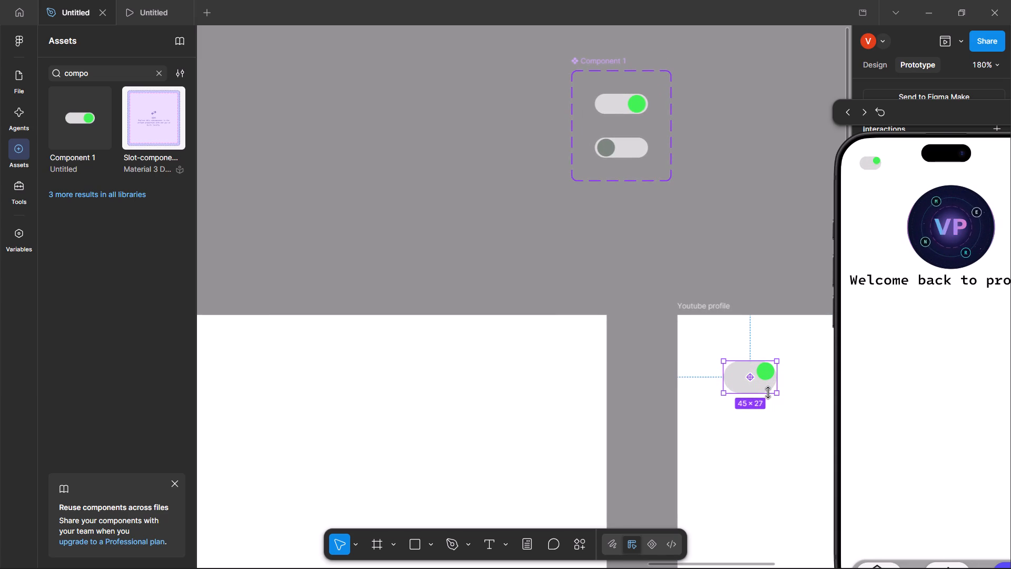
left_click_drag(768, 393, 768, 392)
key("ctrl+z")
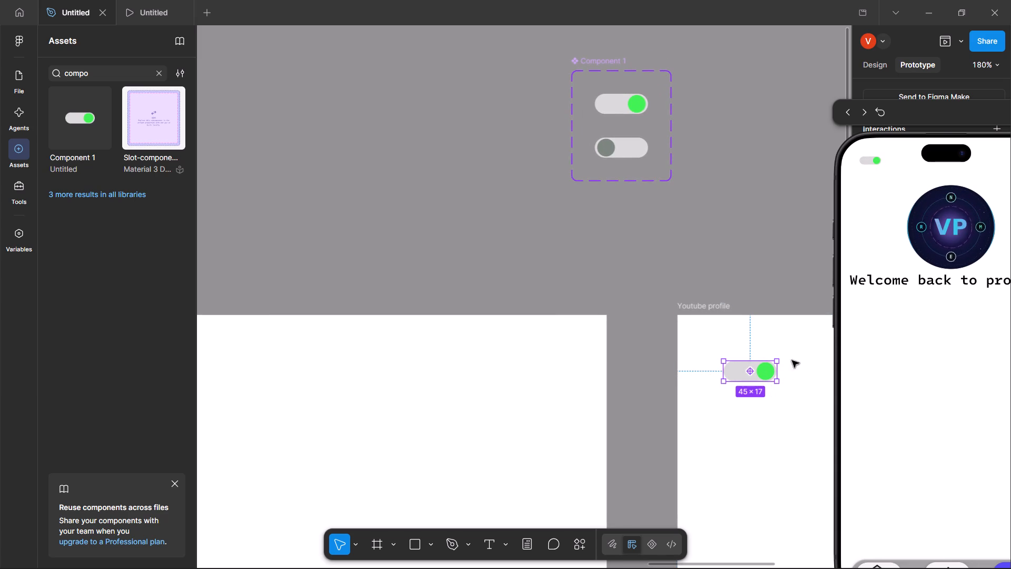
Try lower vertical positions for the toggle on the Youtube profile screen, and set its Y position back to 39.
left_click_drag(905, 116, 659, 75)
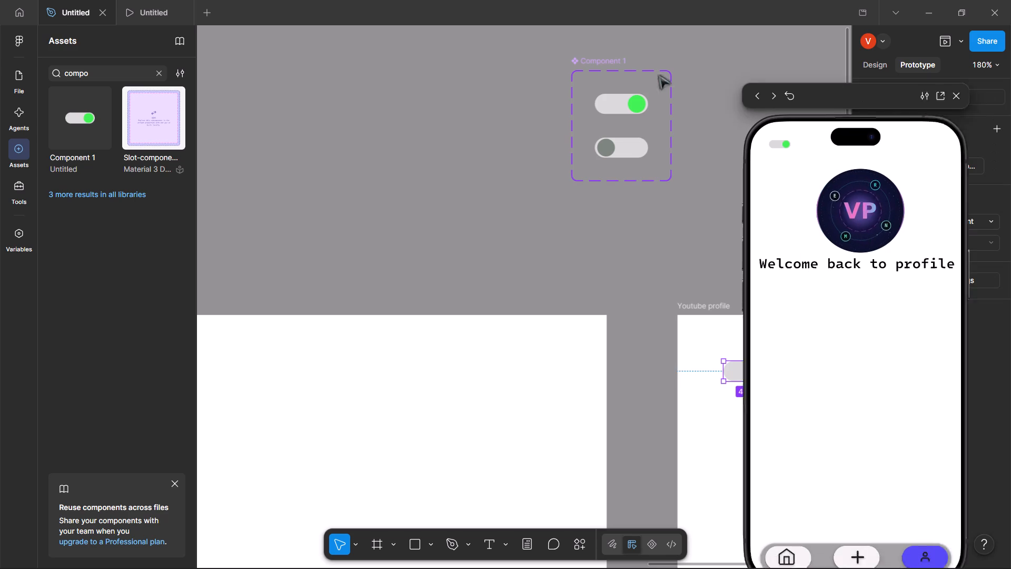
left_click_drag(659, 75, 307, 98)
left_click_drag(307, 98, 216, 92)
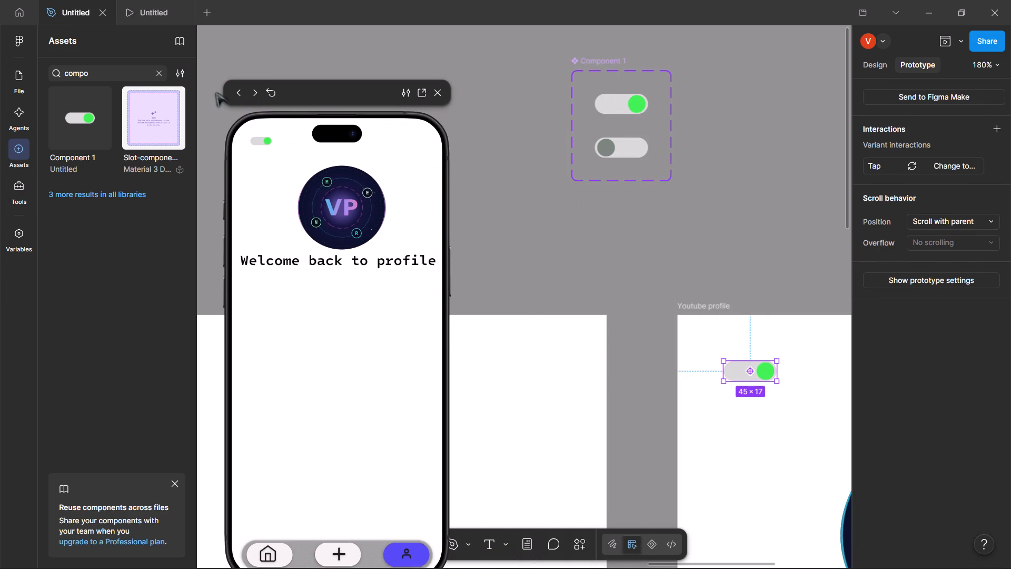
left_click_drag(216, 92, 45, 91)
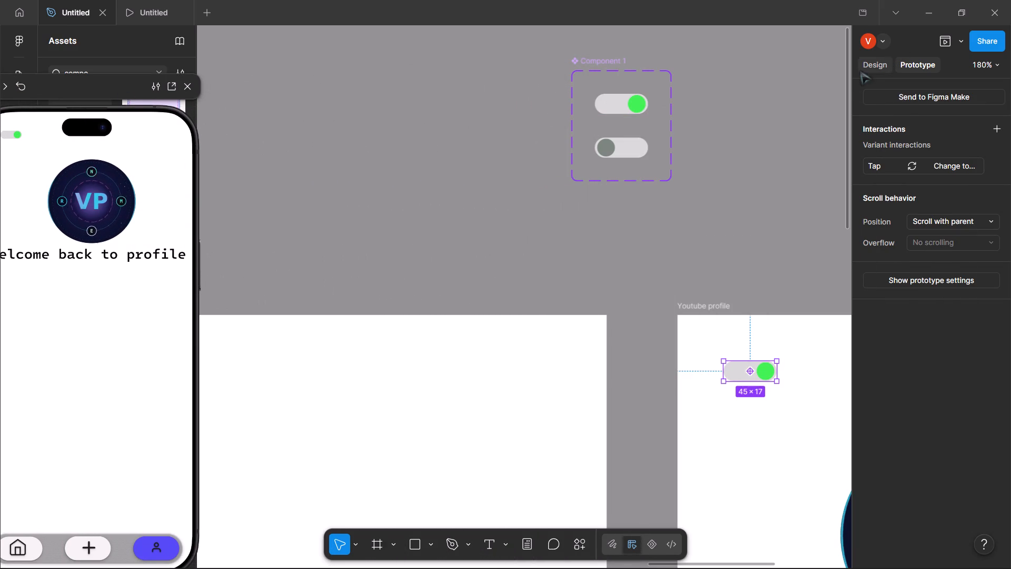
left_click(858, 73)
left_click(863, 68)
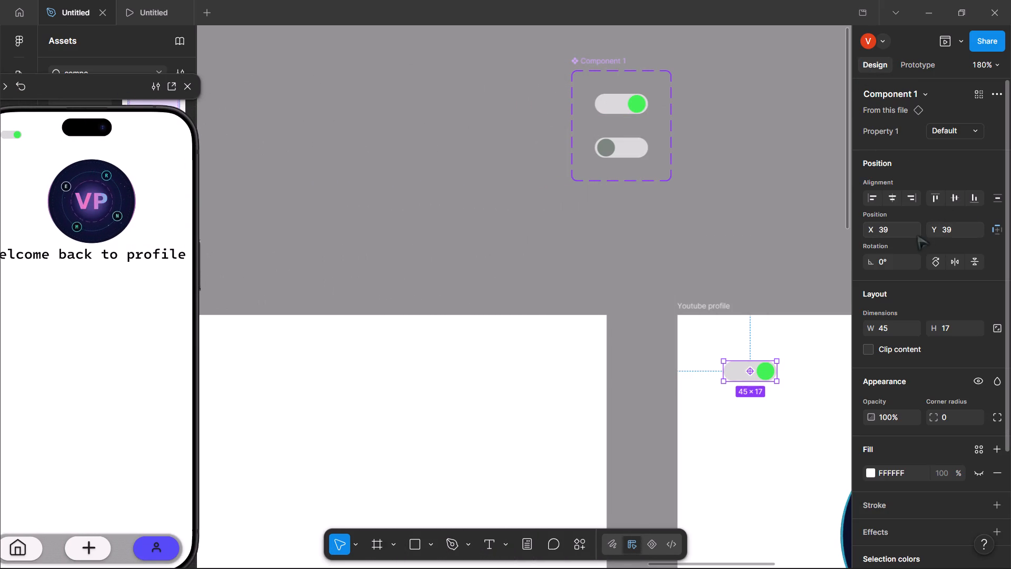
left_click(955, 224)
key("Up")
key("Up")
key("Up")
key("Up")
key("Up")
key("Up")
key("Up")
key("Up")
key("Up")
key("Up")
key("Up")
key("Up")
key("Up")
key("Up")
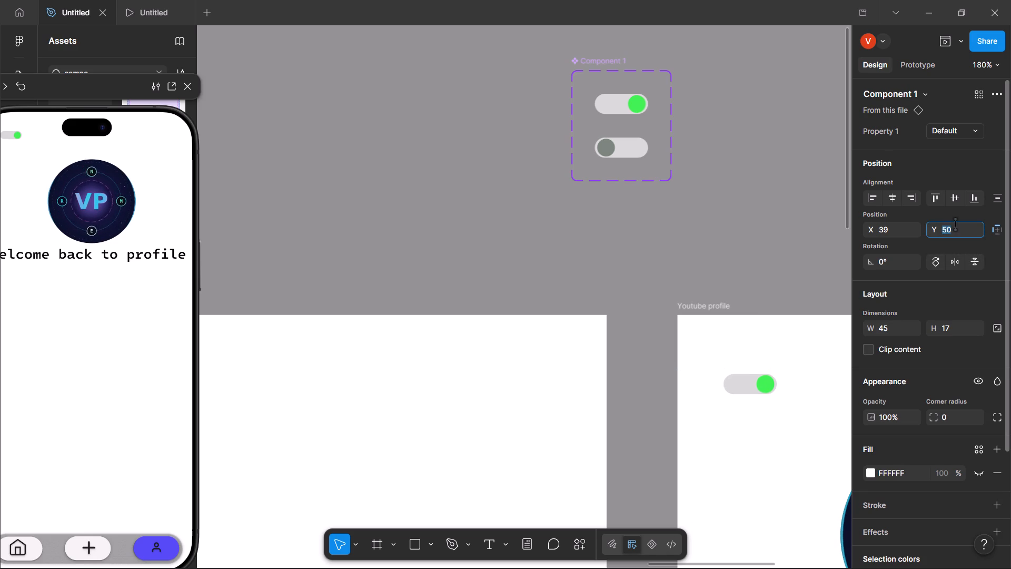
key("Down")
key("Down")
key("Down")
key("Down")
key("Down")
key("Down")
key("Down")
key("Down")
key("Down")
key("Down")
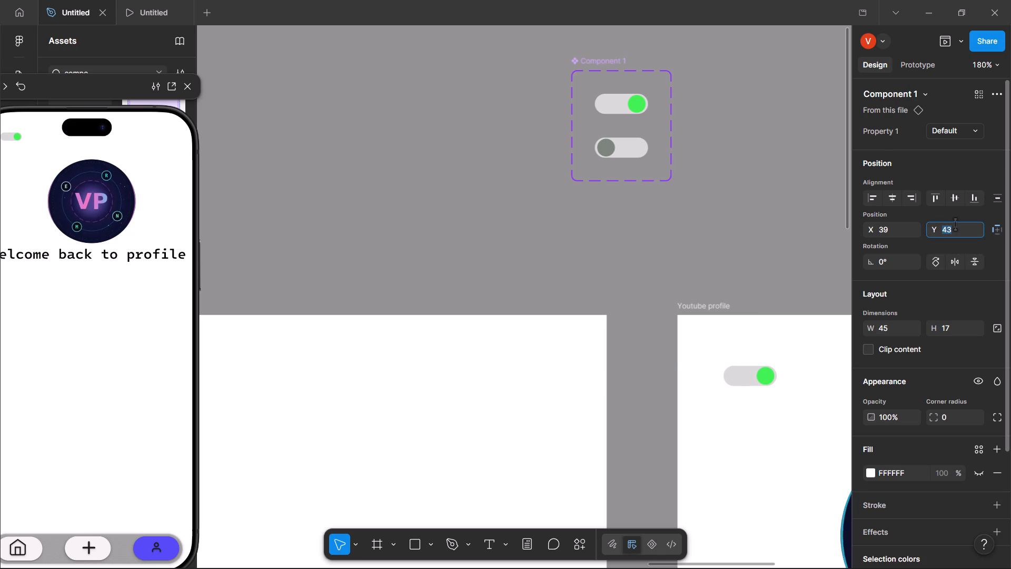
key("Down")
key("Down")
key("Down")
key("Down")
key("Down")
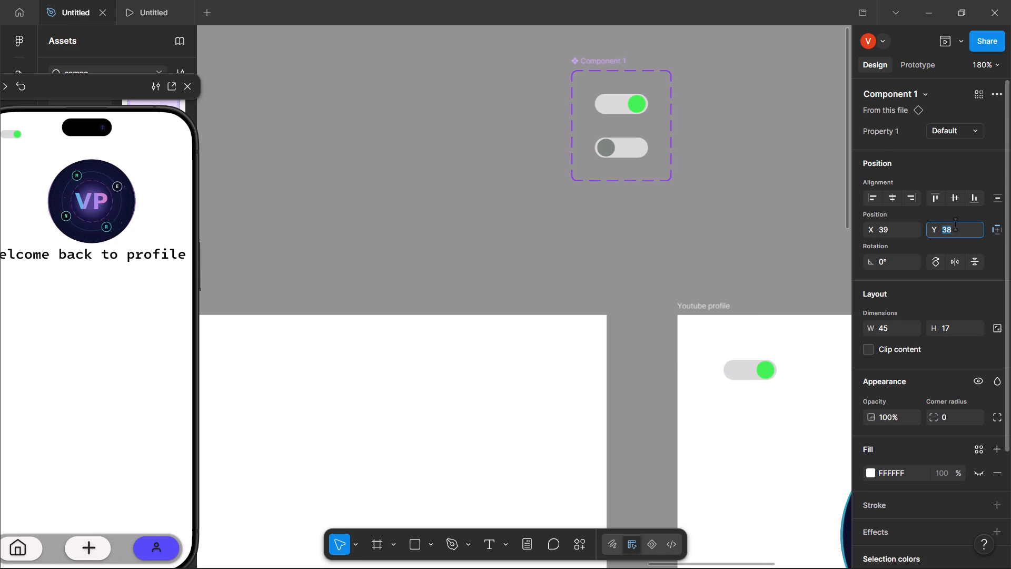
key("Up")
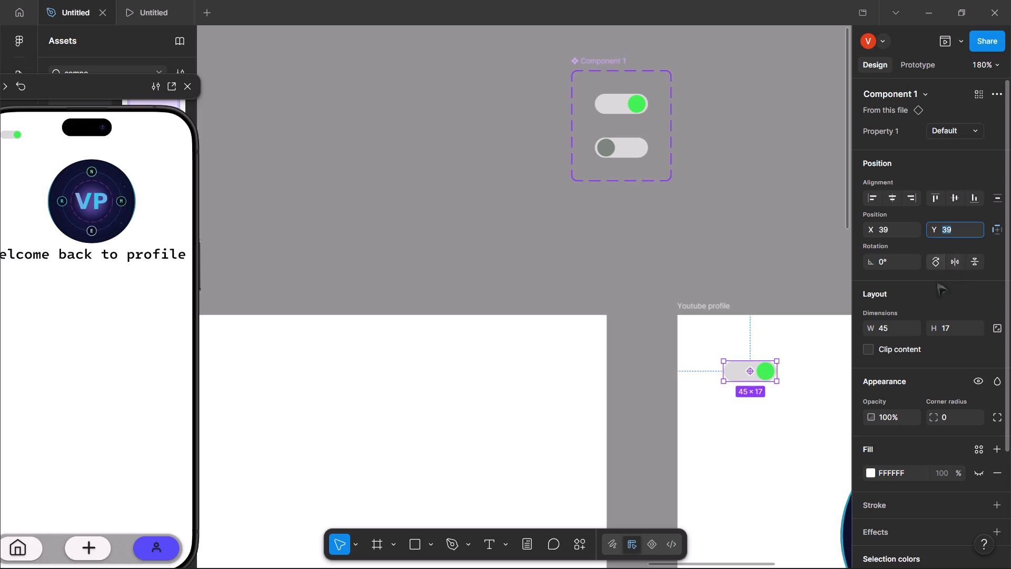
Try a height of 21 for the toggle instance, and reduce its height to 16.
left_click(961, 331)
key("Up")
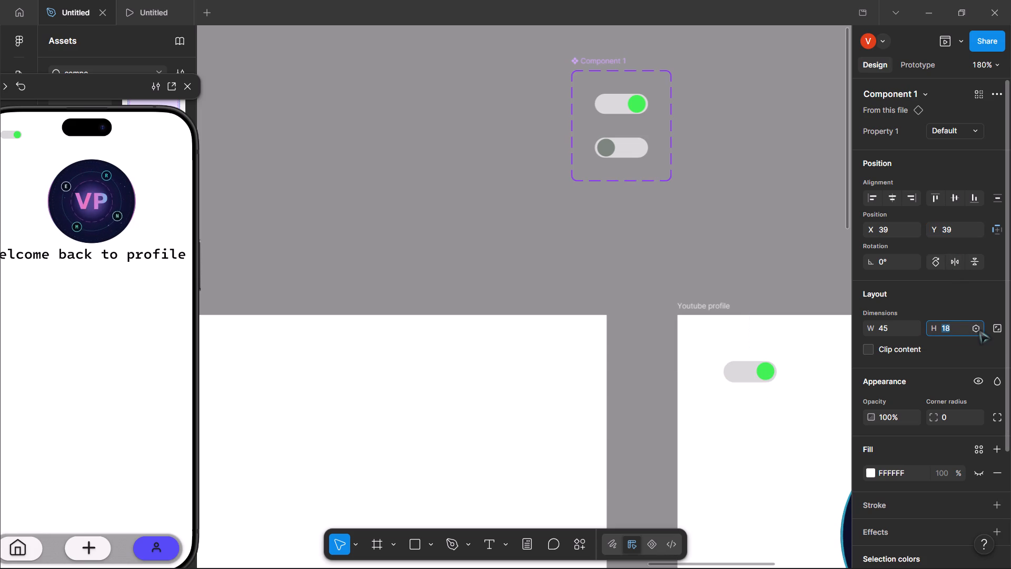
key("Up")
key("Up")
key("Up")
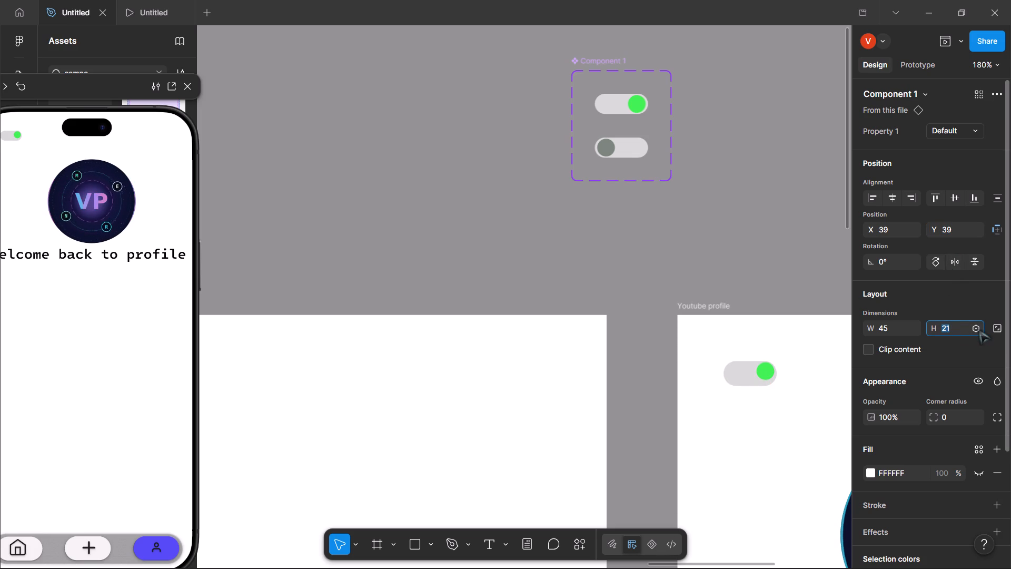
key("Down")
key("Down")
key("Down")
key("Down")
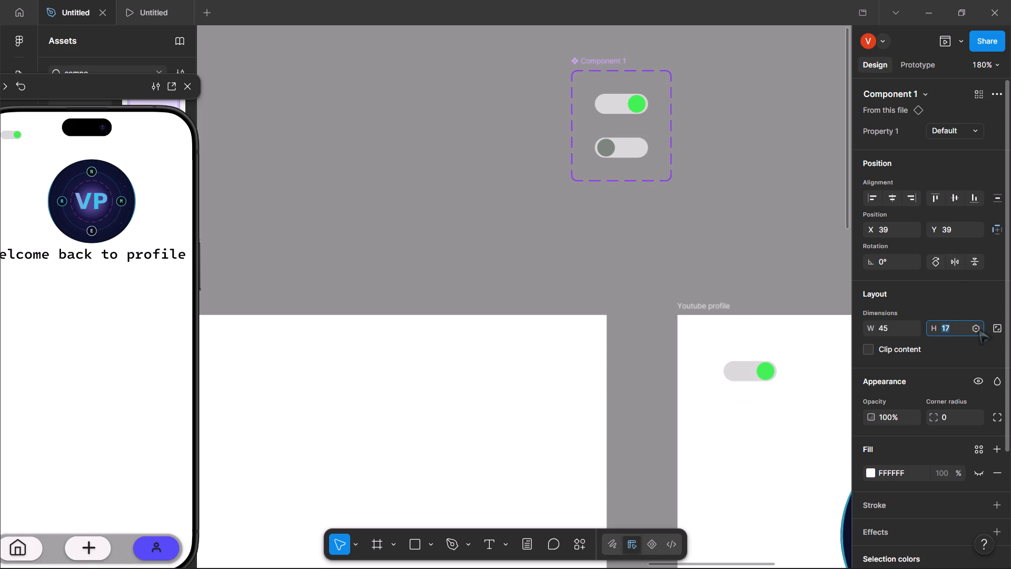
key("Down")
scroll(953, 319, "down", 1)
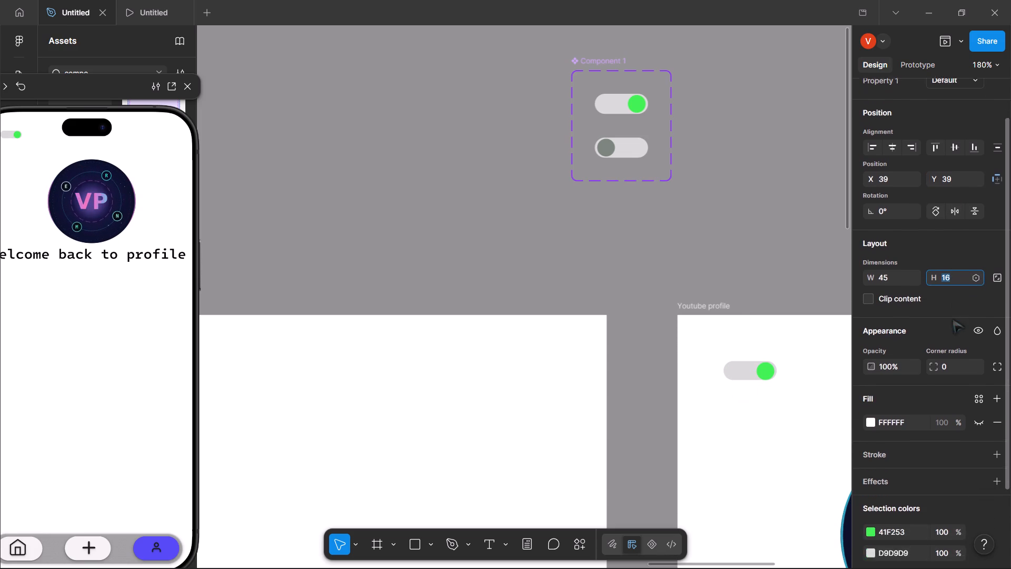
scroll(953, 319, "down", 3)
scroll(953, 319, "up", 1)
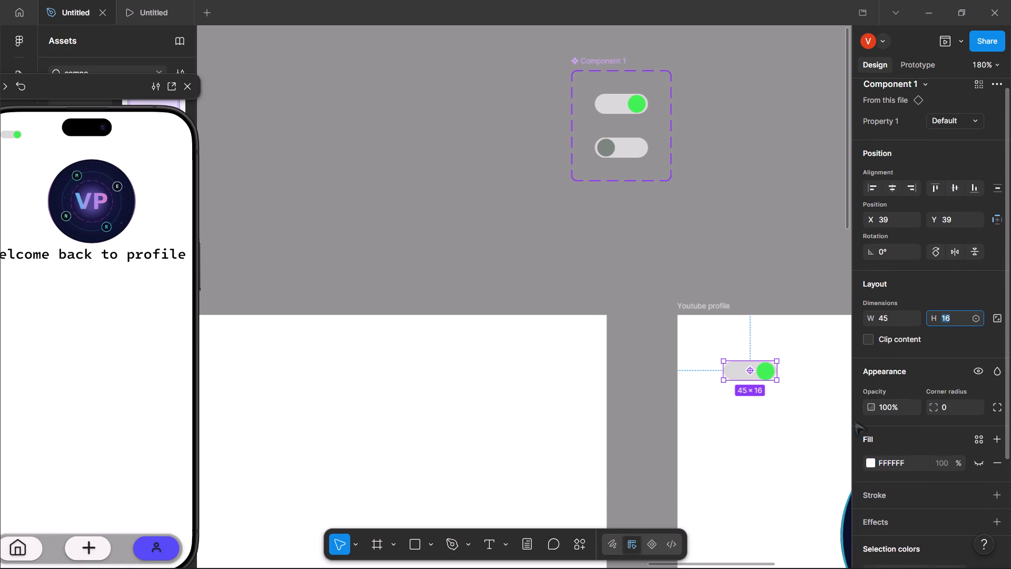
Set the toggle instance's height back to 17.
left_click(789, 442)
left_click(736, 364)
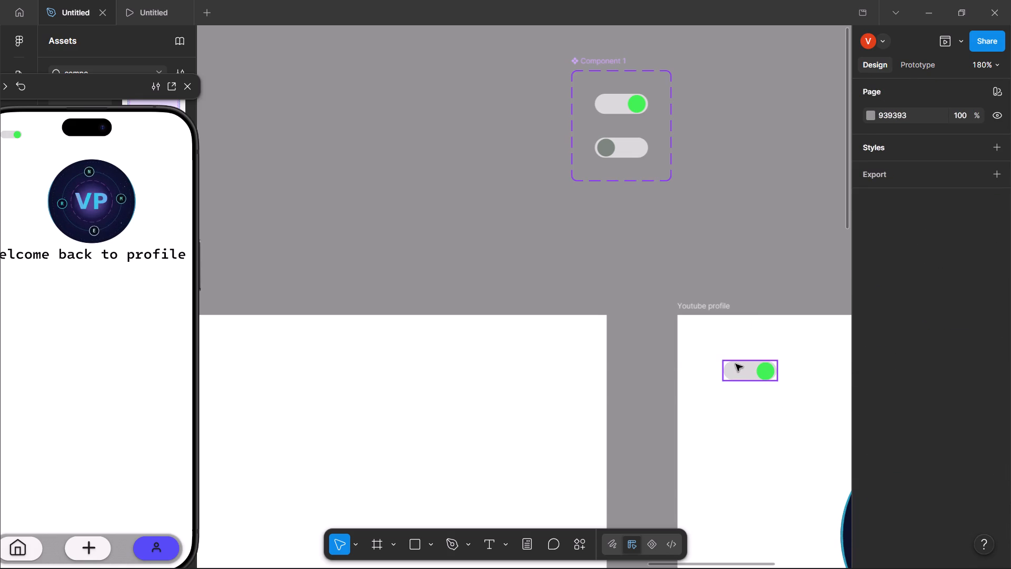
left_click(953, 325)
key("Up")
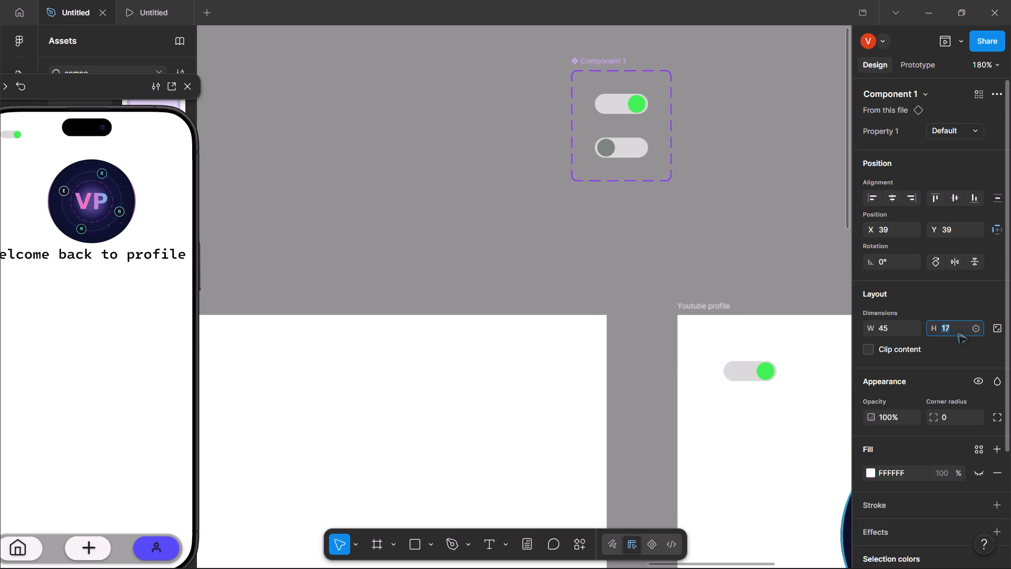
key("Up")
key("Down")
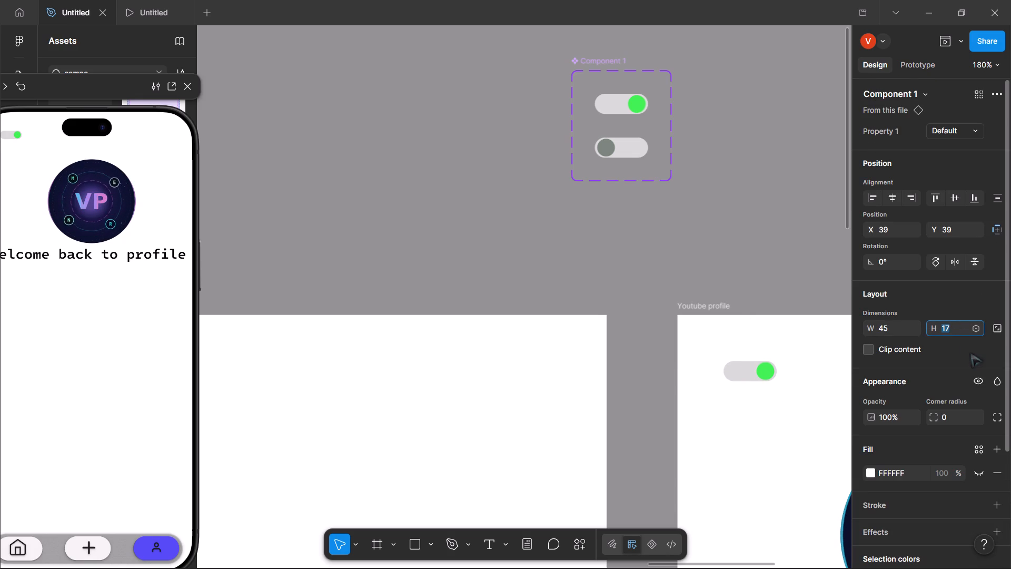
Bring the whole preview into view and test switching the toggle on the profile screen.
left_click(756, 268)
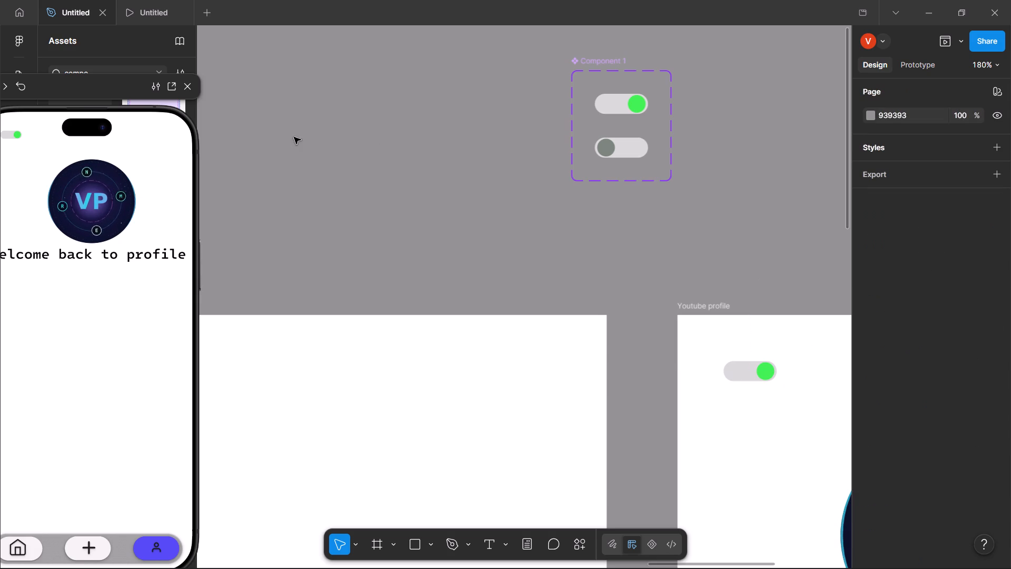
left_click_drag(84, 79, 151, 83)
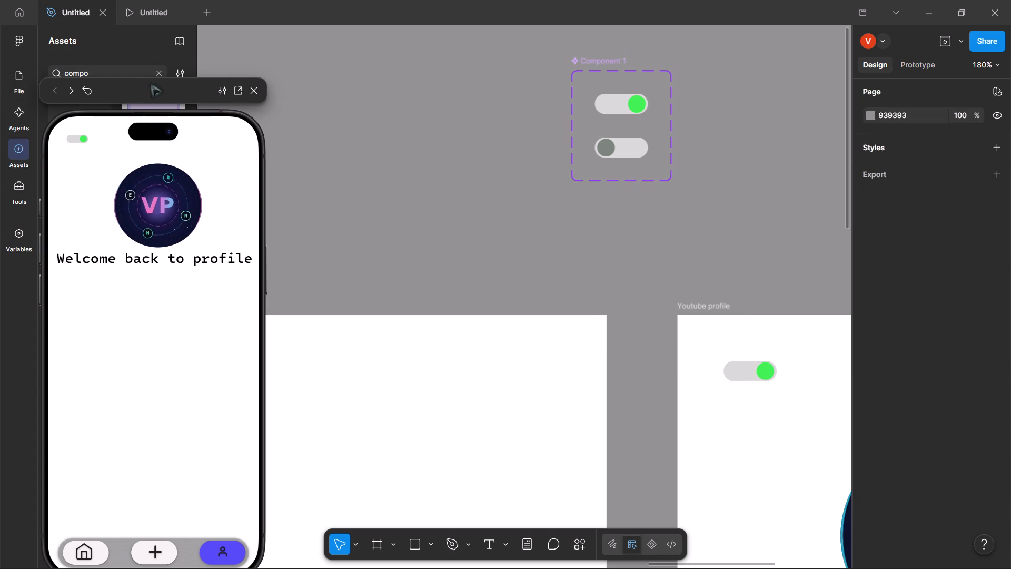
left_click(76, 136)
left_click(85, 141)
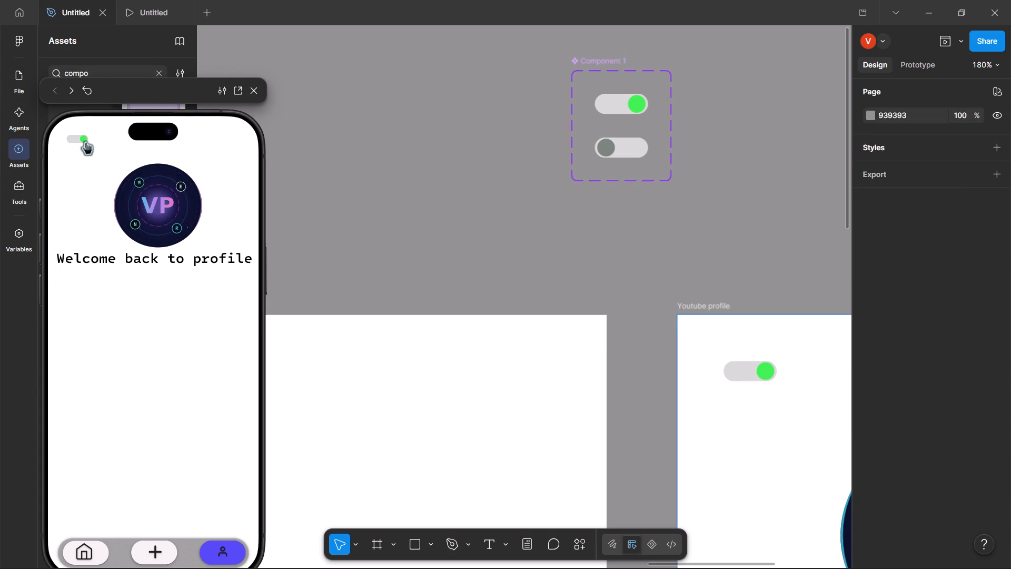
left_click(85, 141)
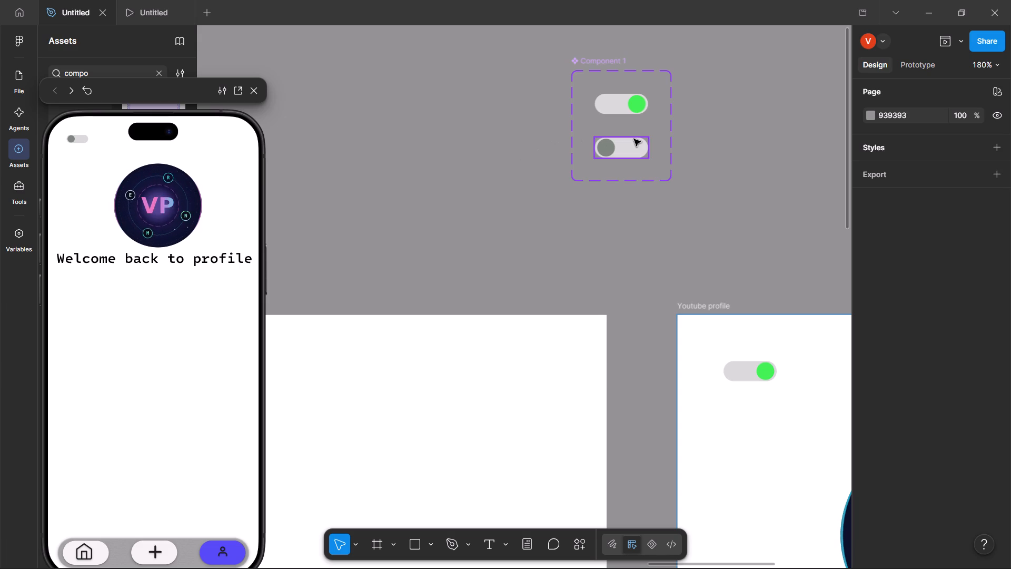
left_click(692, 328)
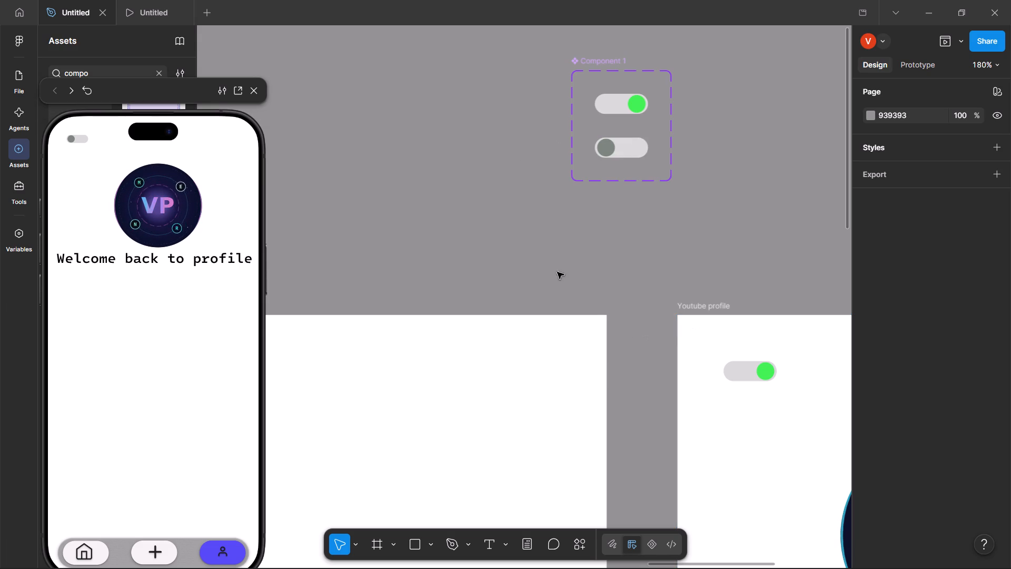
left_click(499, 265)
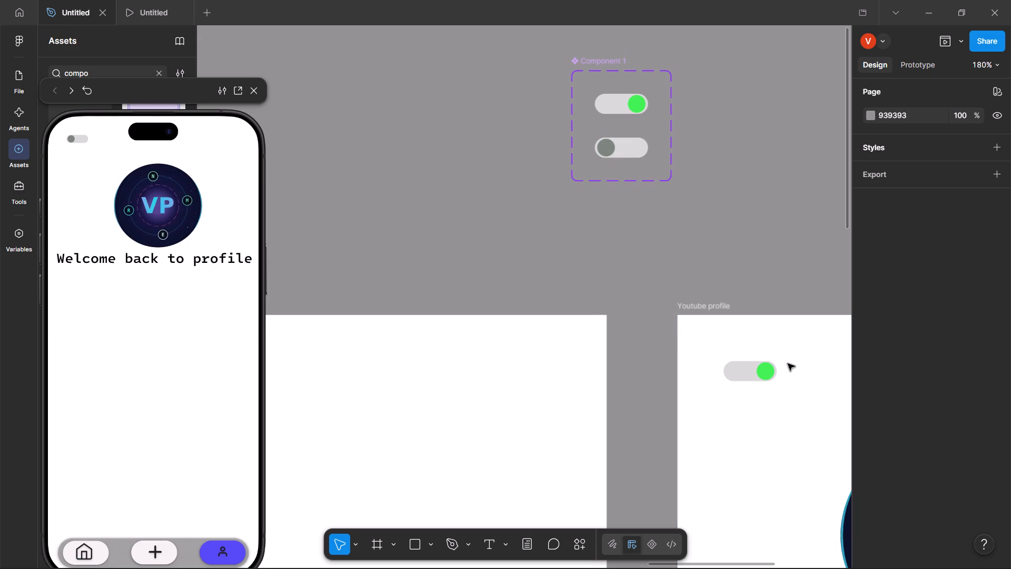
Move the toggle instance closer to the Youtube profile frame's top-left corner and enlarge it to 80 × 35, at X 16, Y 22.
left_click_drag(755, 377, 723, 347)
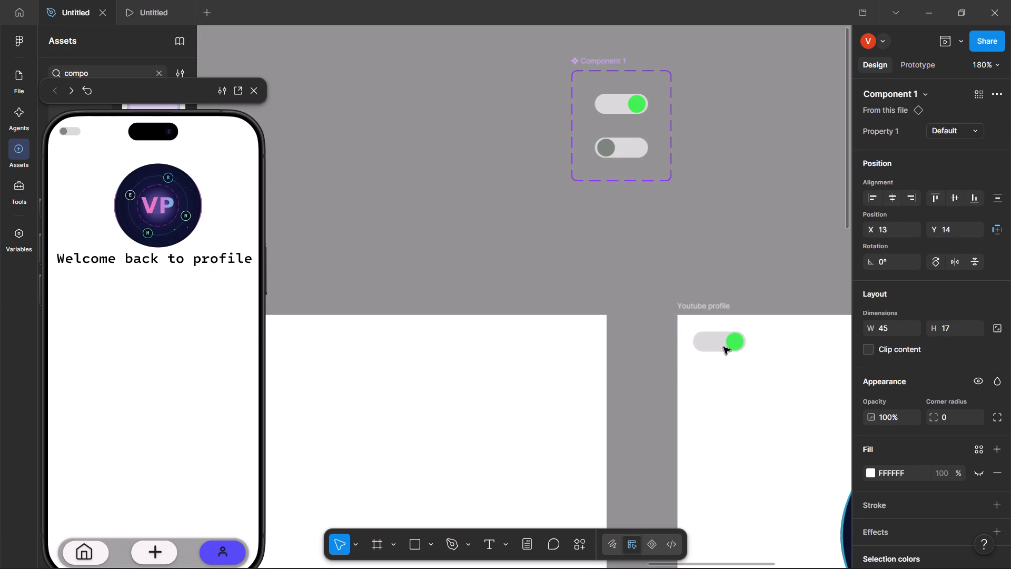
left_click_drag(745, 345, 765, 349)
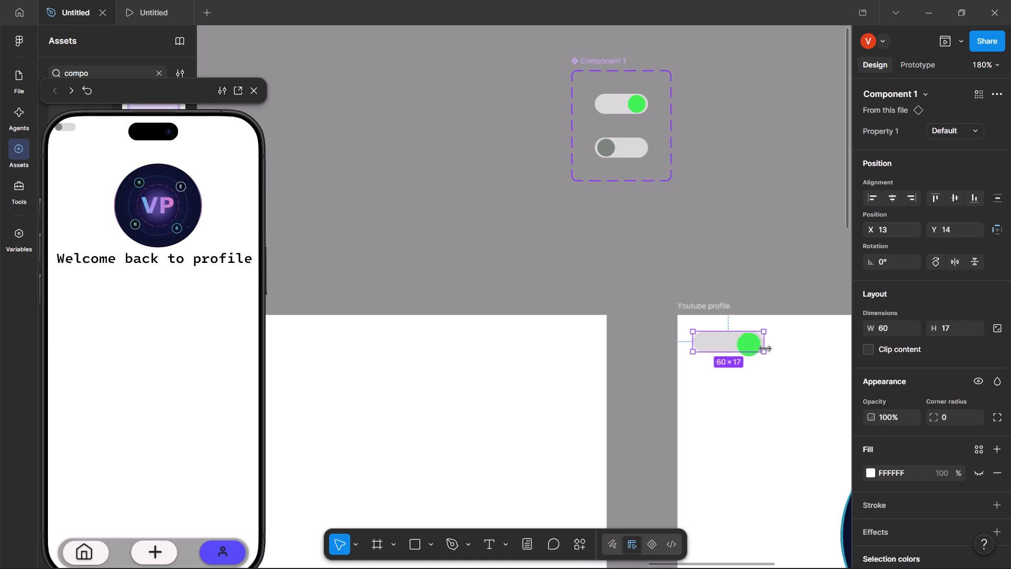
left_click_drag(765, 349, 754, 350)
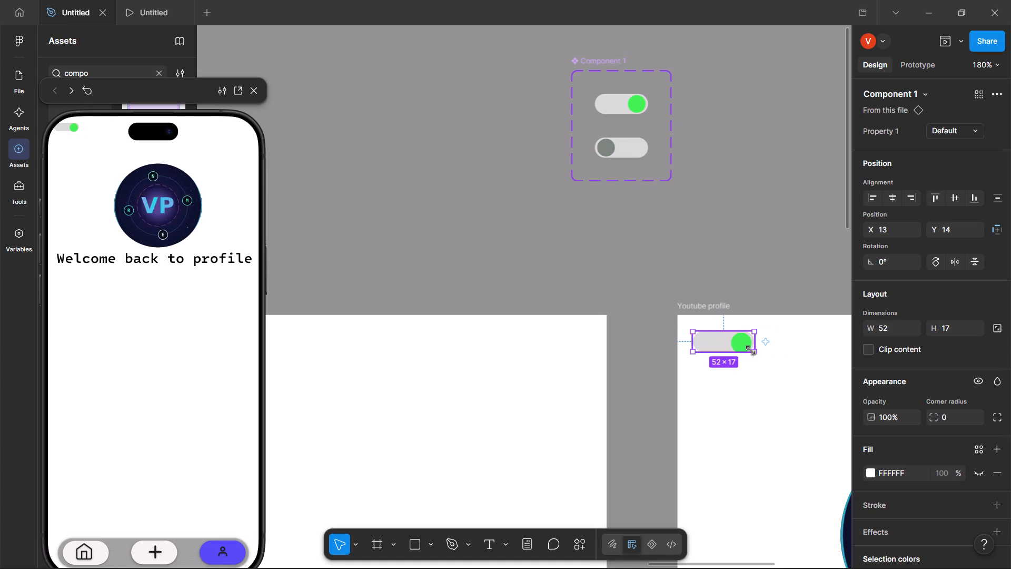
left_click_drag(754, 351, 813, 372)
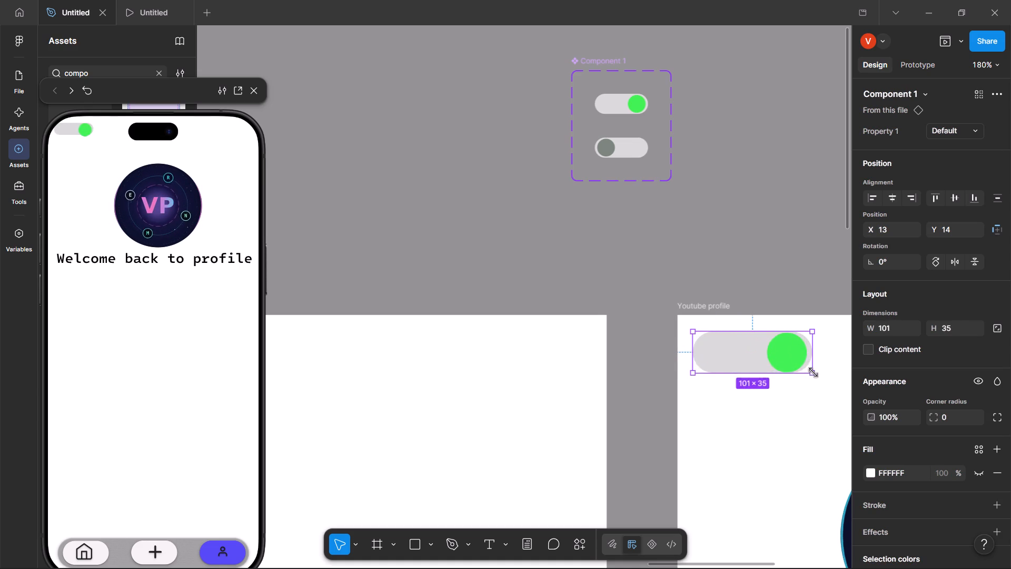
left_click_drag(813, 372, 834, 383)
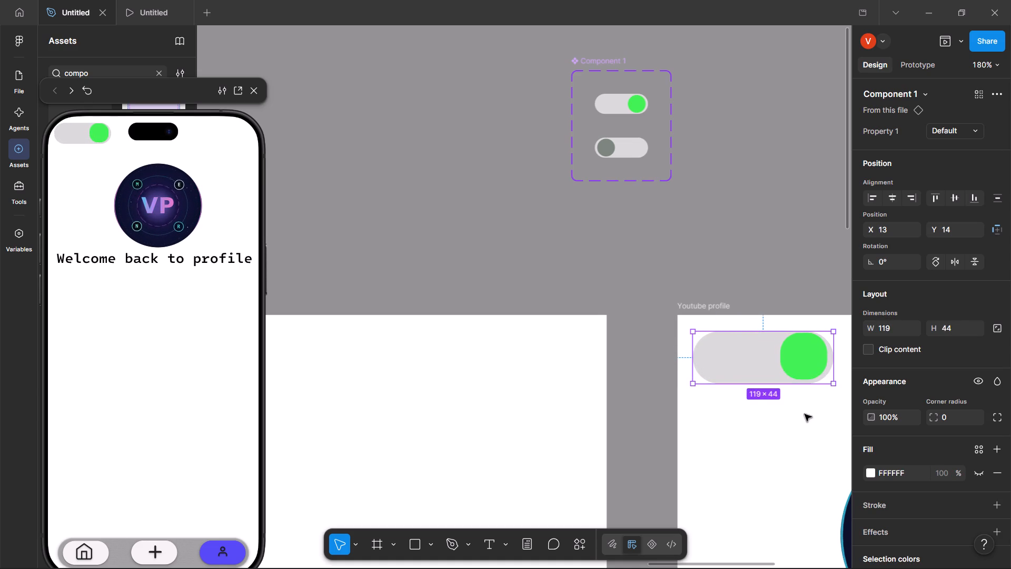
left_click(805, 414)
left_click_drag(750, 354, 742, 359)
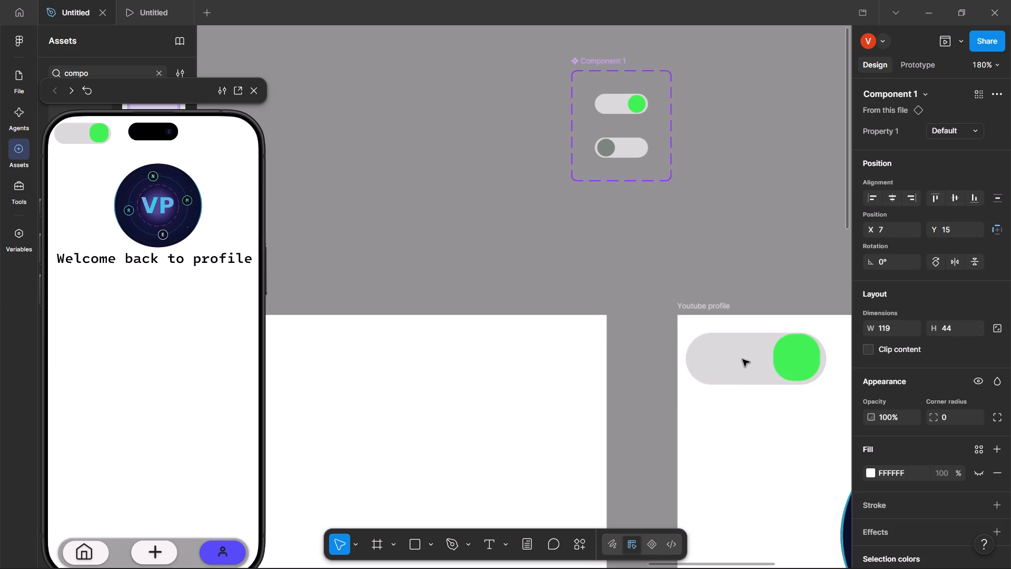
left_click_drag(742, 359, 738, 364)
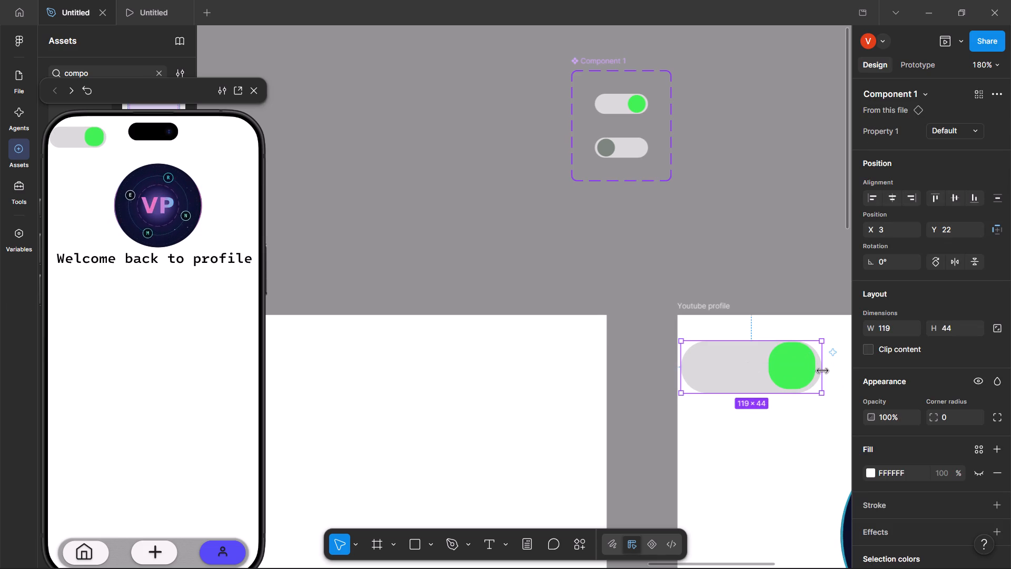
left_click_drag(822, 371, 792, 352)
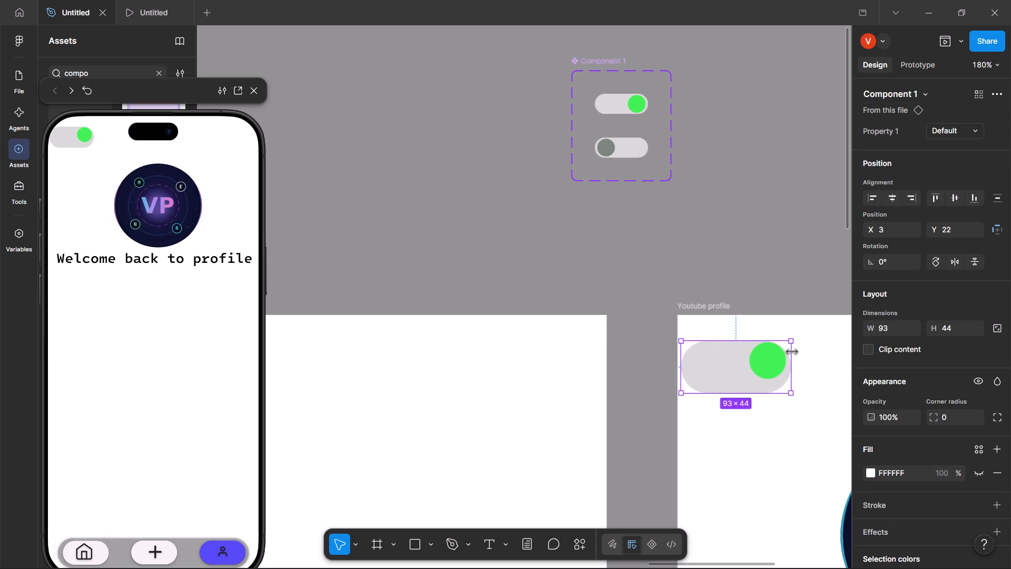
left_click_drag(750, 394, 755, 381)
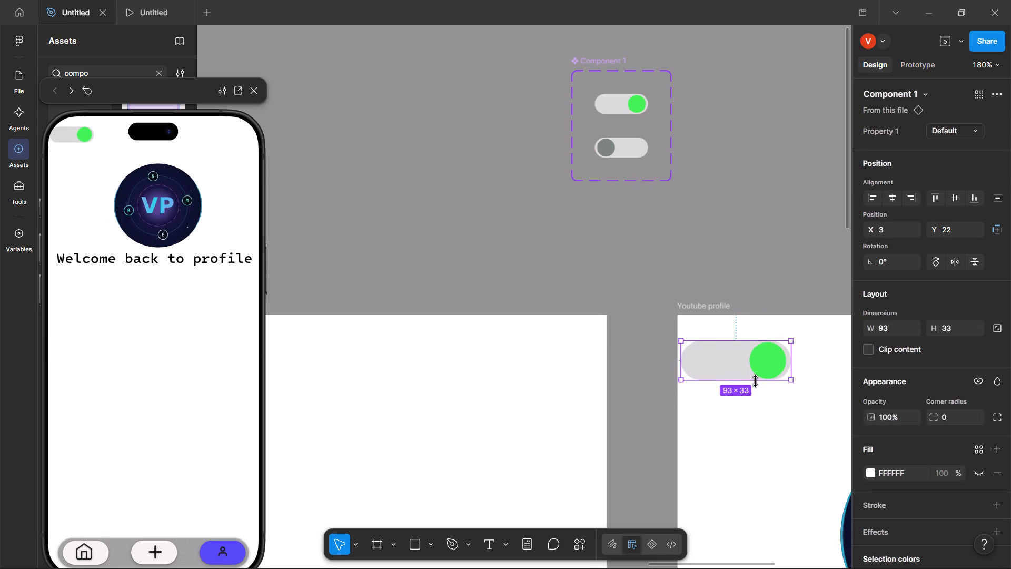
left_click_drag(755, 381, 756, 382)
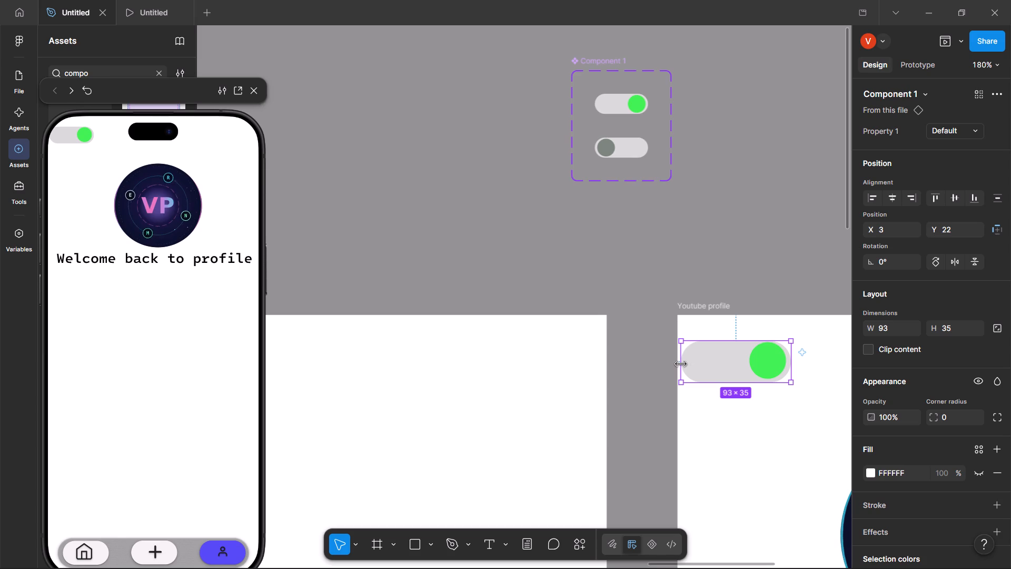
left_click_drag(680, 364, 697, 361)
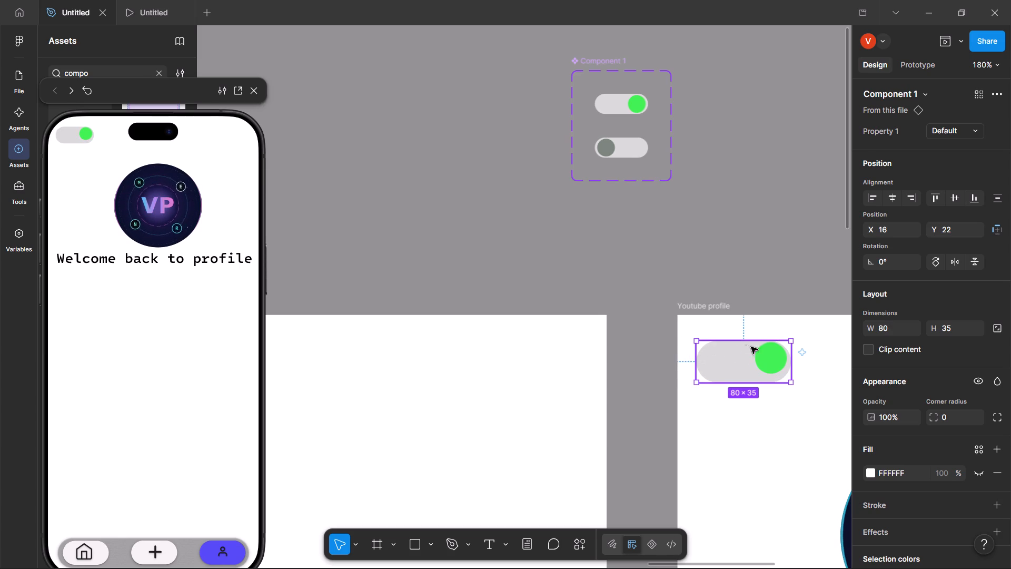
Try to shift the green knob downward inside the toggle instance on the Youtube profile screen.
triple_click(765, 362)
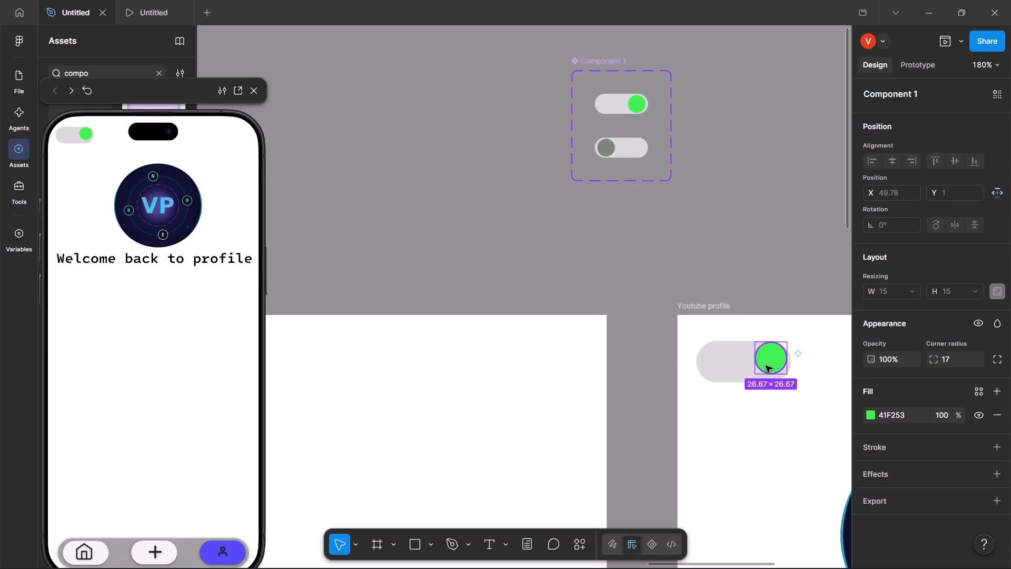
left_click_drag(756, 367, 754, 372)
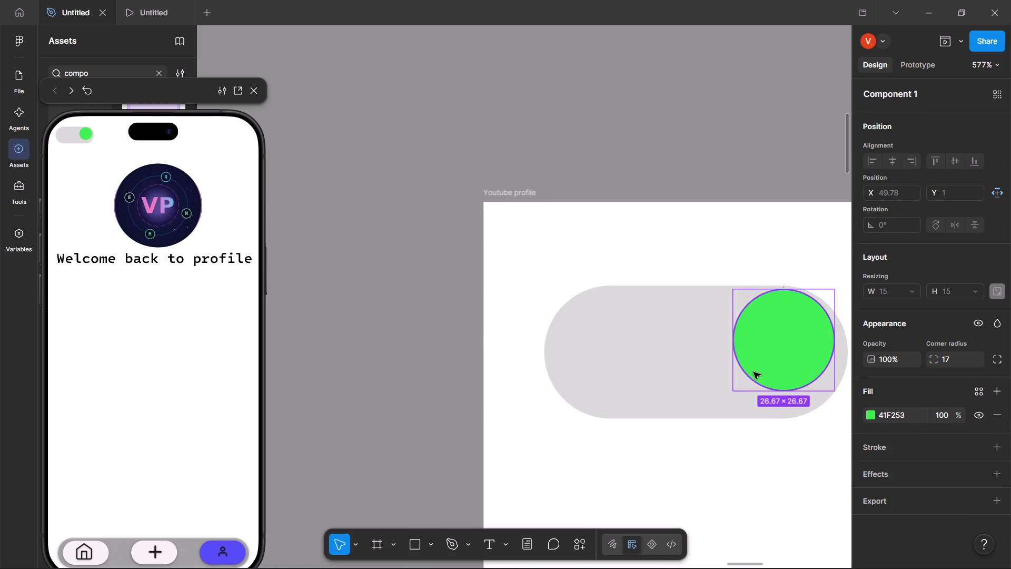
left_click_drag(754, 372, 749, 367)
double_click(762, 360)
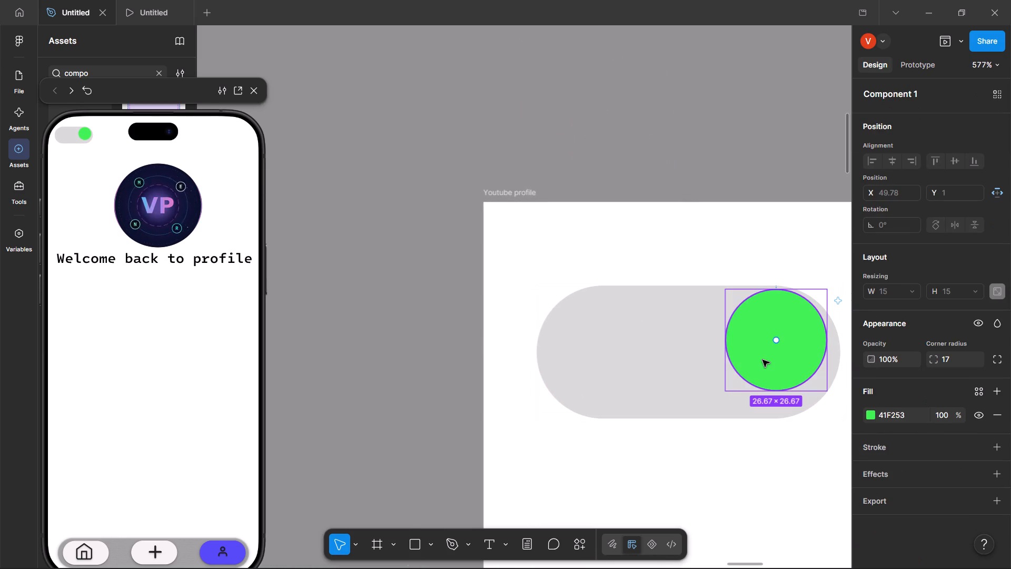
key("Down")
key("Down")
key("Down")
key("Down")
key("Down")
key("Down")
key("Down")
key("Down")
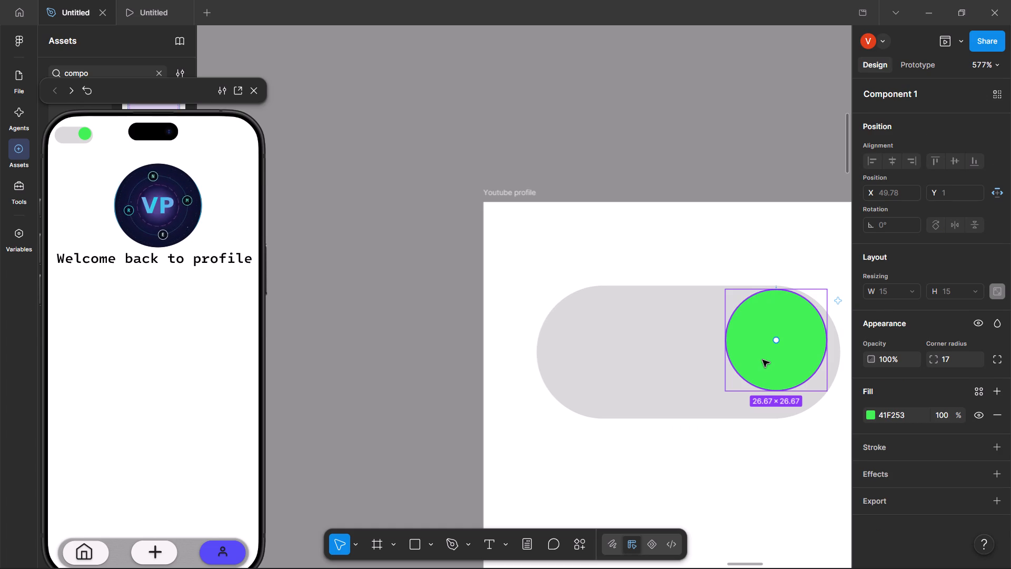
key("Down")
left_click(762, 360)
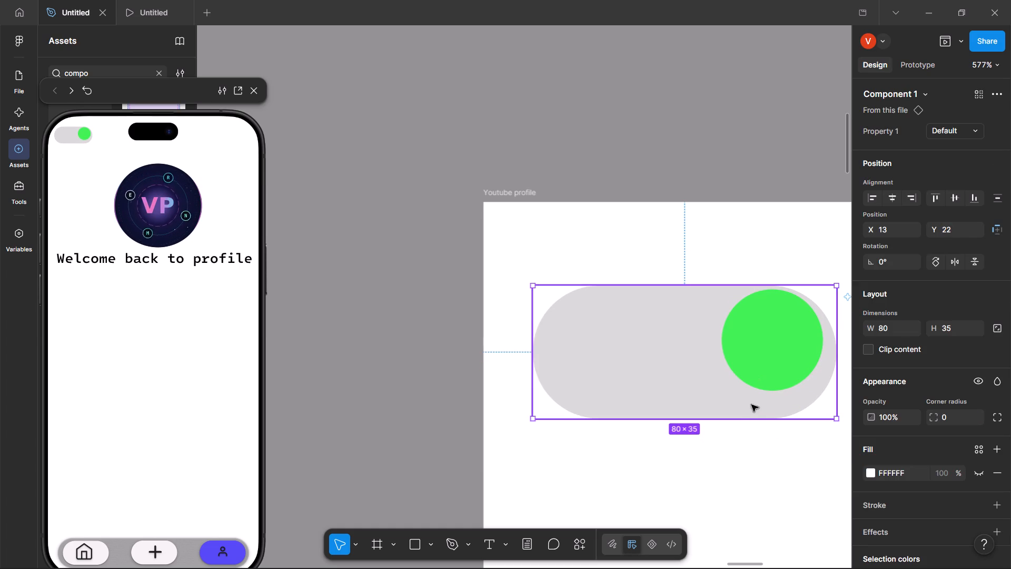
Reduce the toggle instance's height to 30 so the grey track fits around the green knob.
left_click_drag(755, 416, 759, 402)
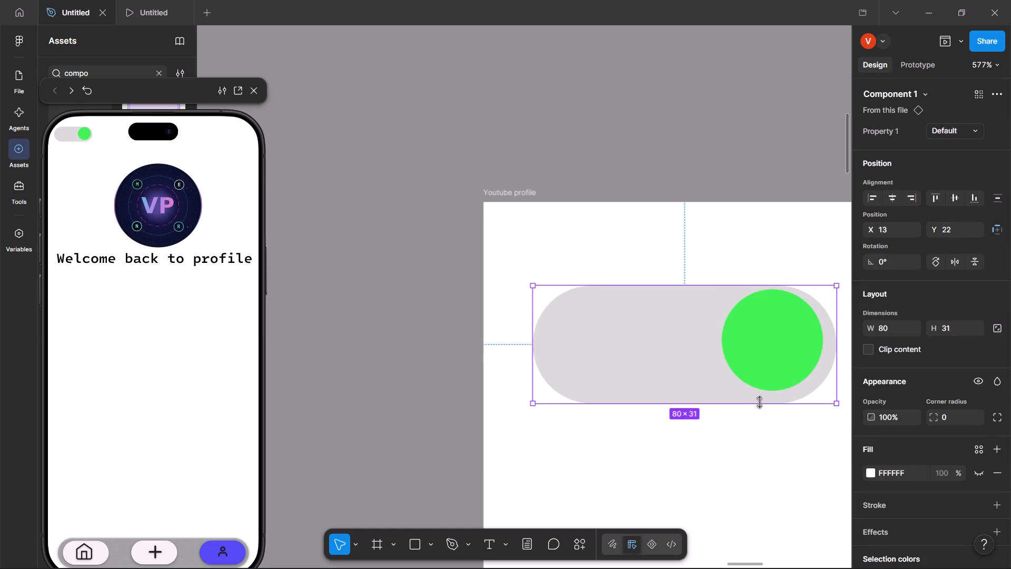
left_click_drag(759, 402, 758, 393)
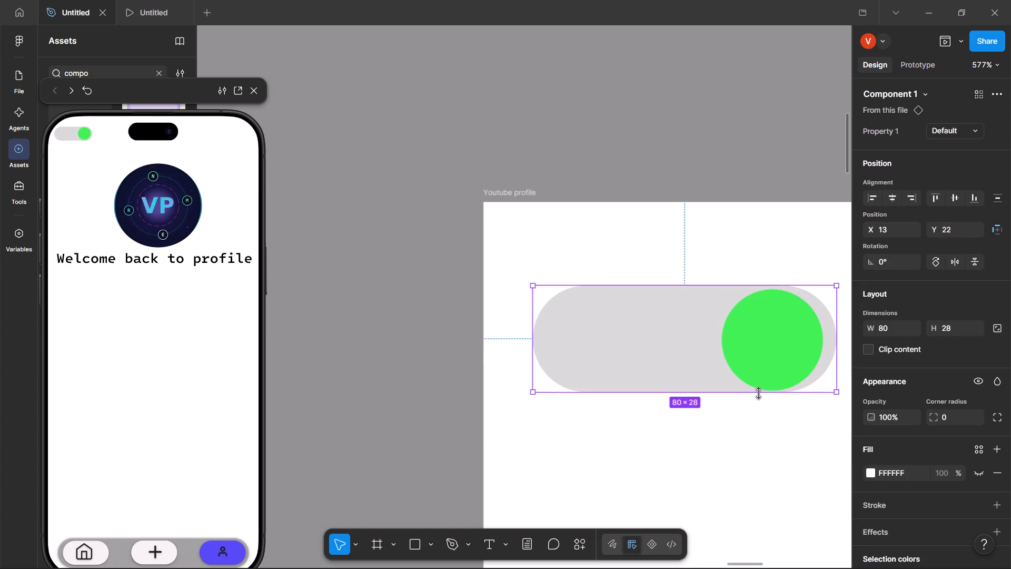
left_click_drag(758, 393, 760, 399)
Move the toggle instance on the Youtube profile screen to X 17, Y 21.
double_click(760, 360)
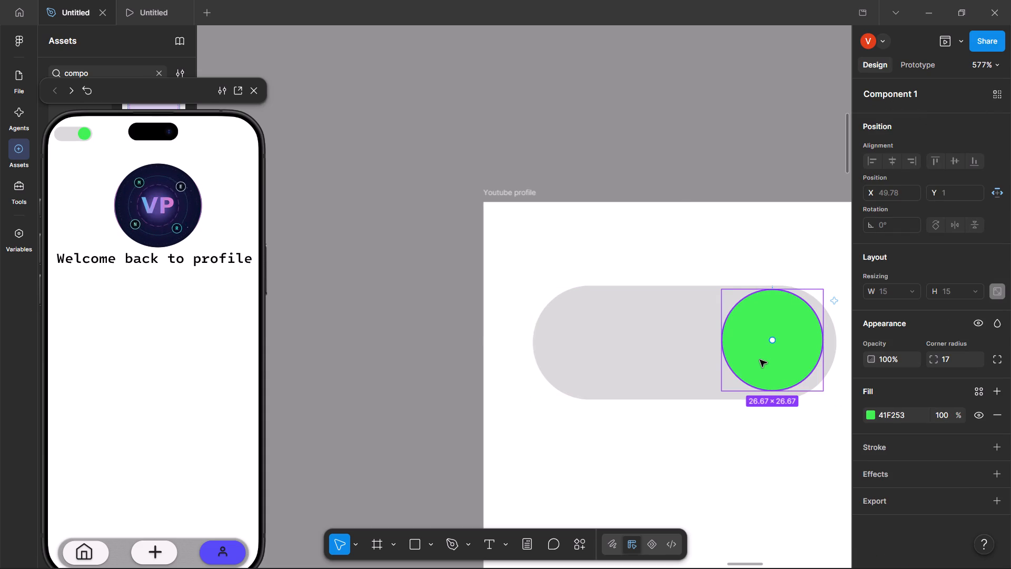
left_click_drag(760, 360, 727, 327)
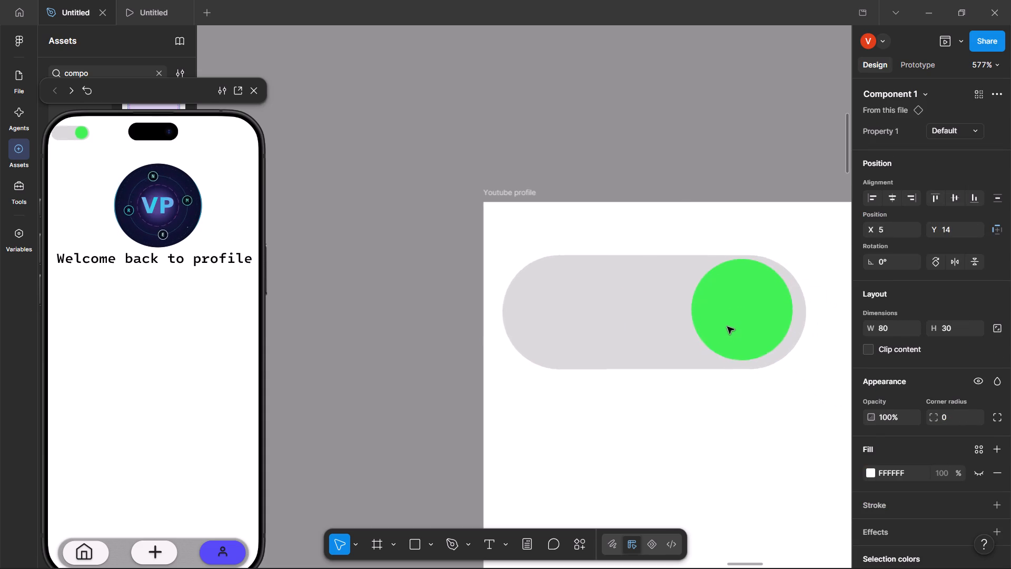
left_click_drag(727, 327, 752, 340)
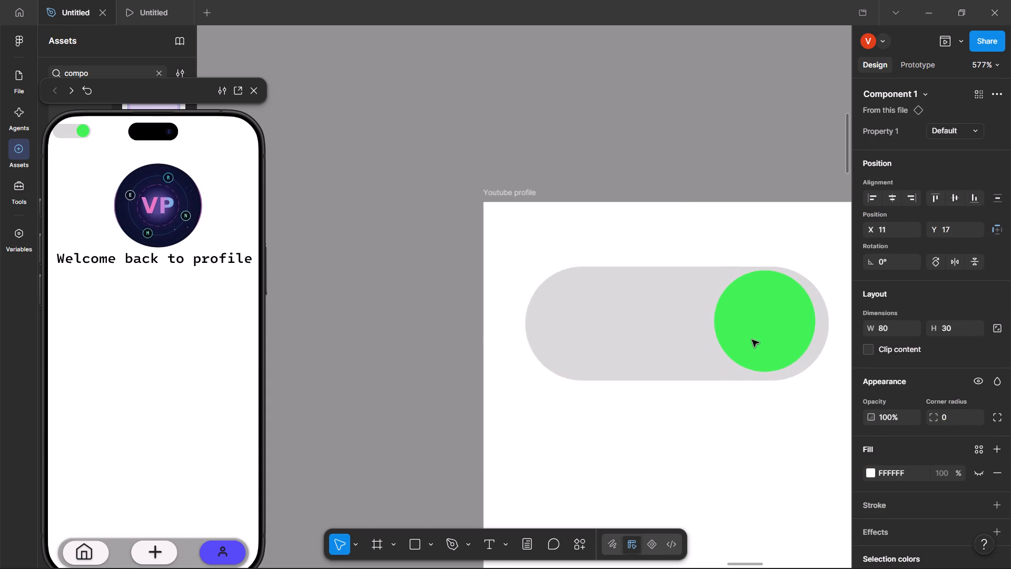
left_click_drag(752, 340, 775, 355)
left_click(775, 355)
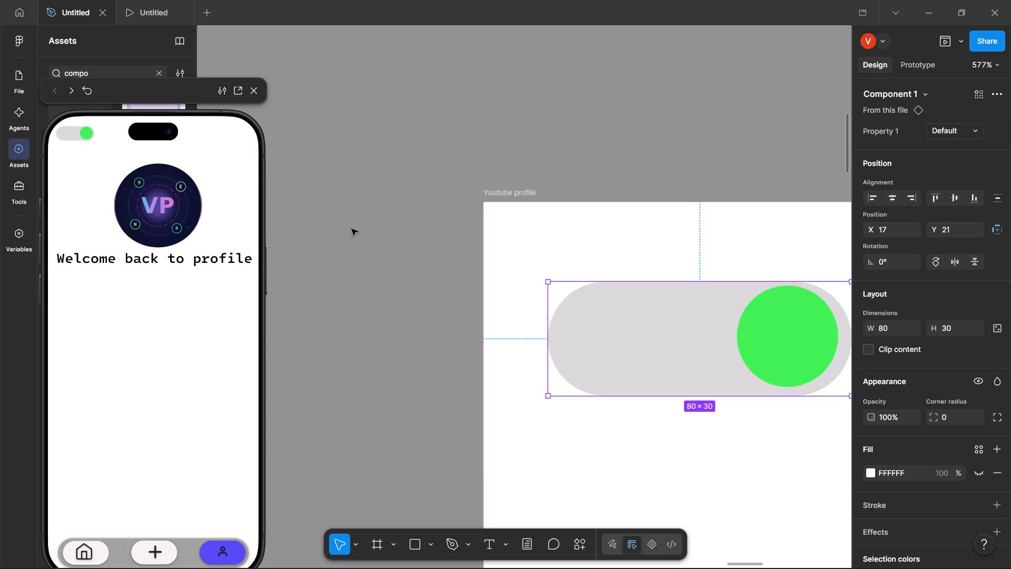
Test the resized toggle repeatedly in the preview, trying both the green knob and the grey track.
left_click(90, 136)
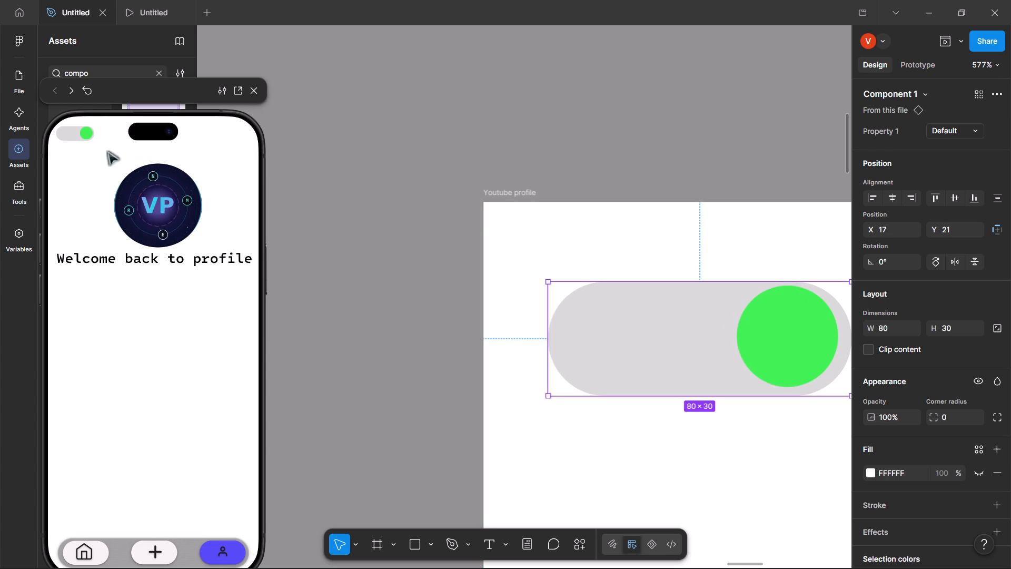
left_click(84, 127)
left_click(84, 127)
left_click_drag(84, 127, 72, 130)
triple_click(72, 130)
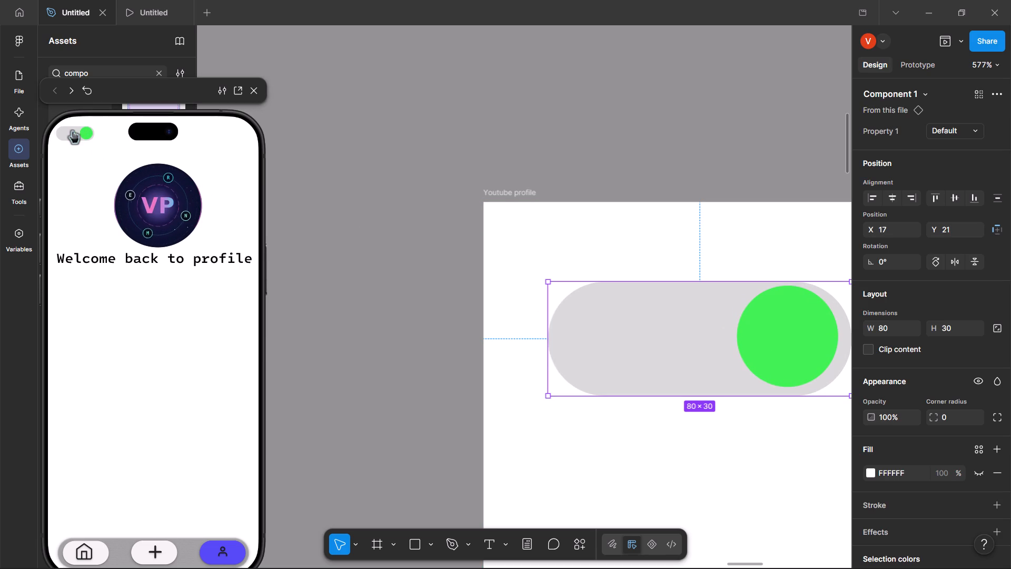
triple_click(72, 130)
left_click(72, 130)
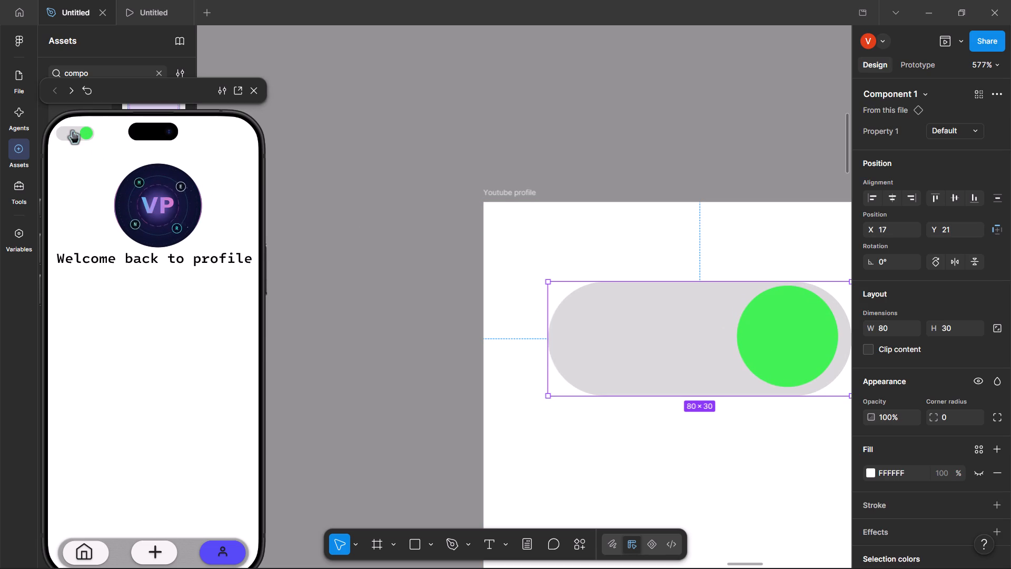
triple_click(96, 180)
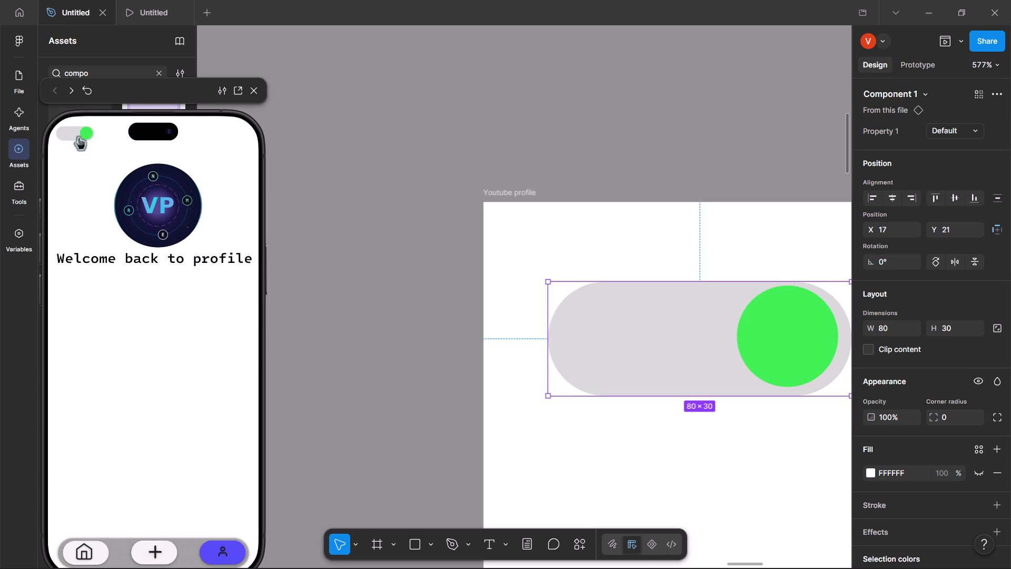
left_click(78, 136)
left_click(83, 134)
left_click(87, 249)
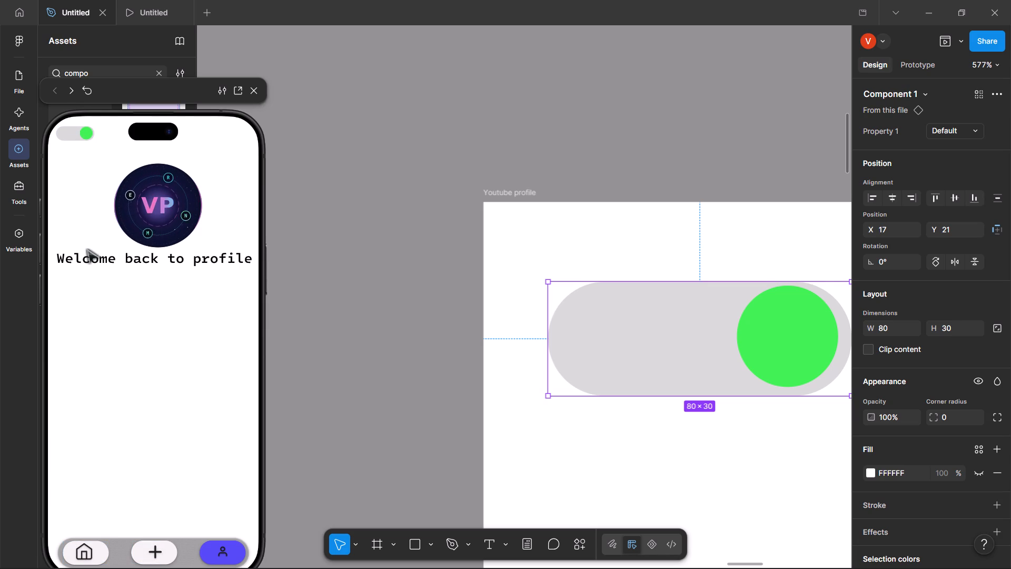
triple_click(87, 249)
left_click(87, 249)
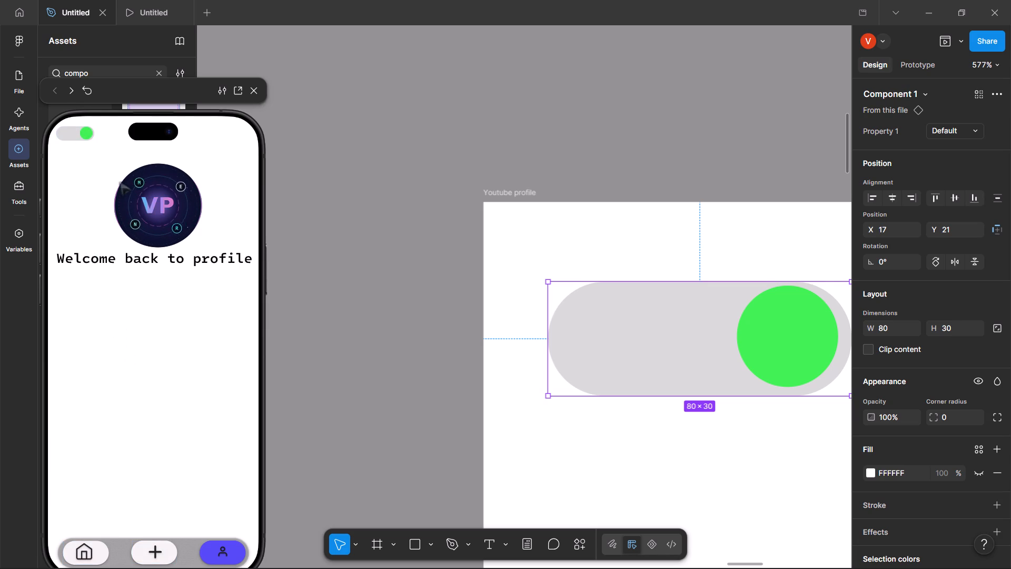
left_click(84, 138)
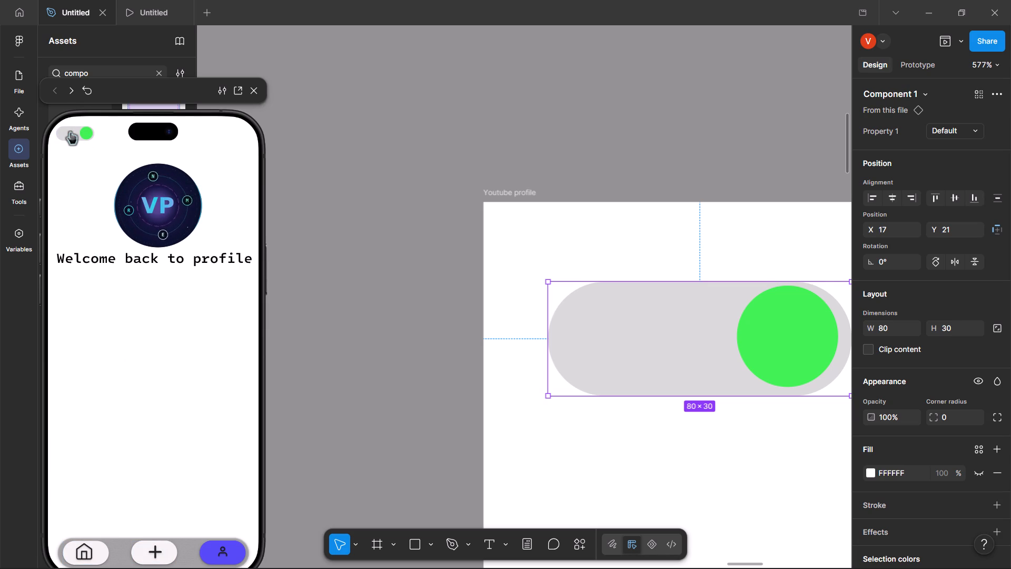
left_click(70, 131)
left_click(70, 131)
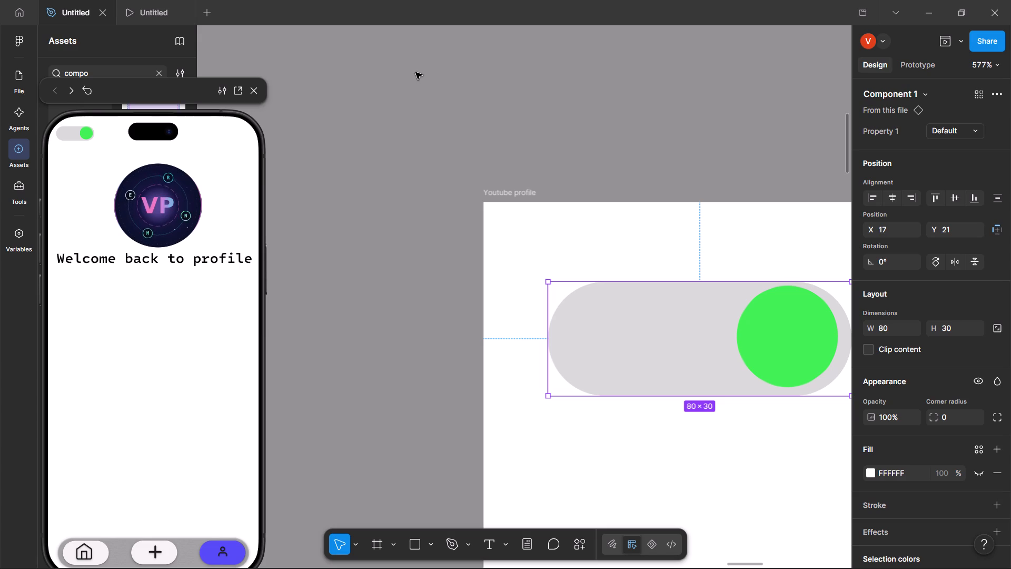
Deselect the toggle instance and test switching it again in the profile screen's preview.
triple_click(388, 115)
scroll(478, 180, "up", 2)
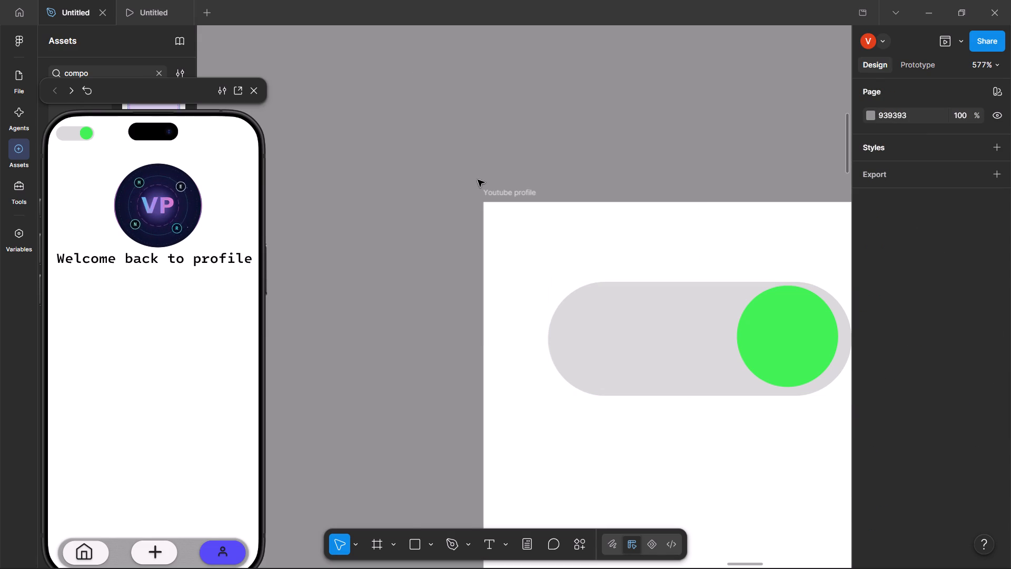
scroll(478, 180, "right", 2)
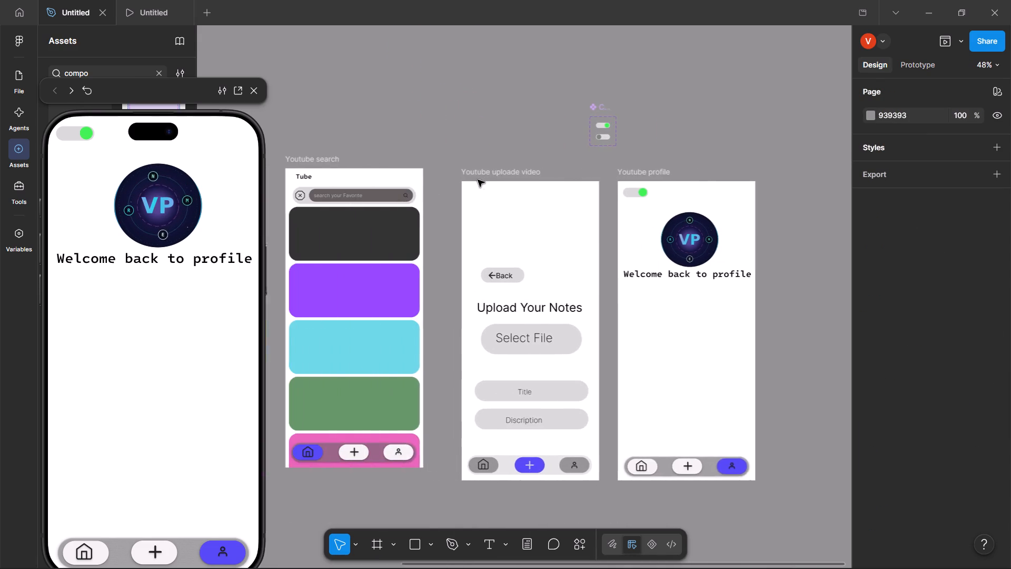
scroll(478, 180, "right", 2)
left_click(82, 128)
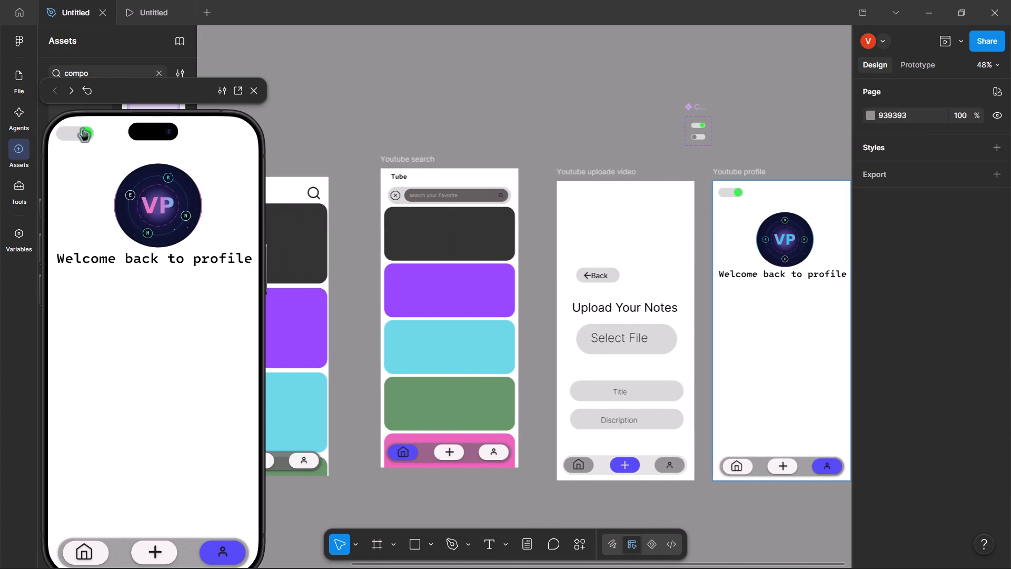
left_click(68, 131)
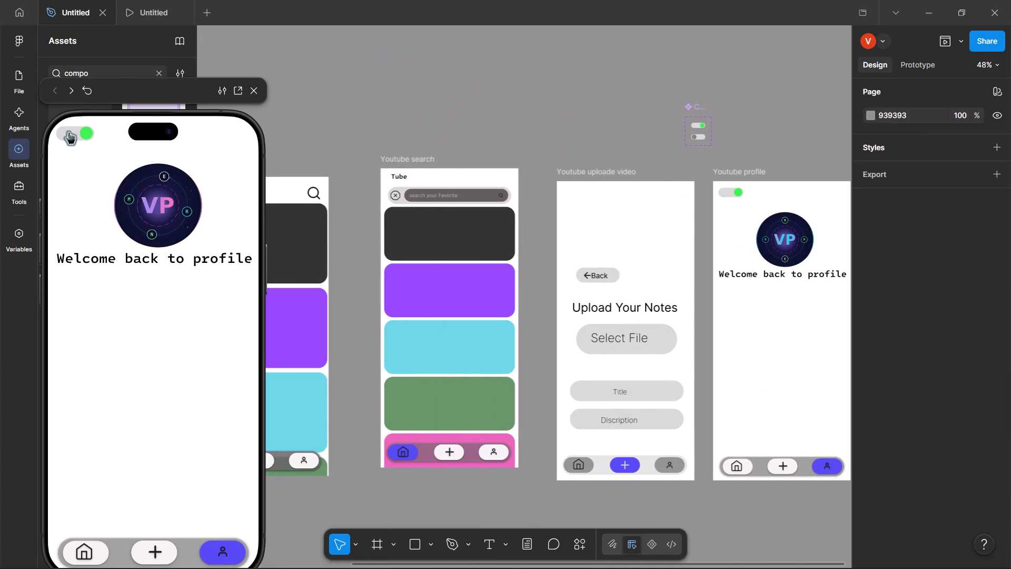